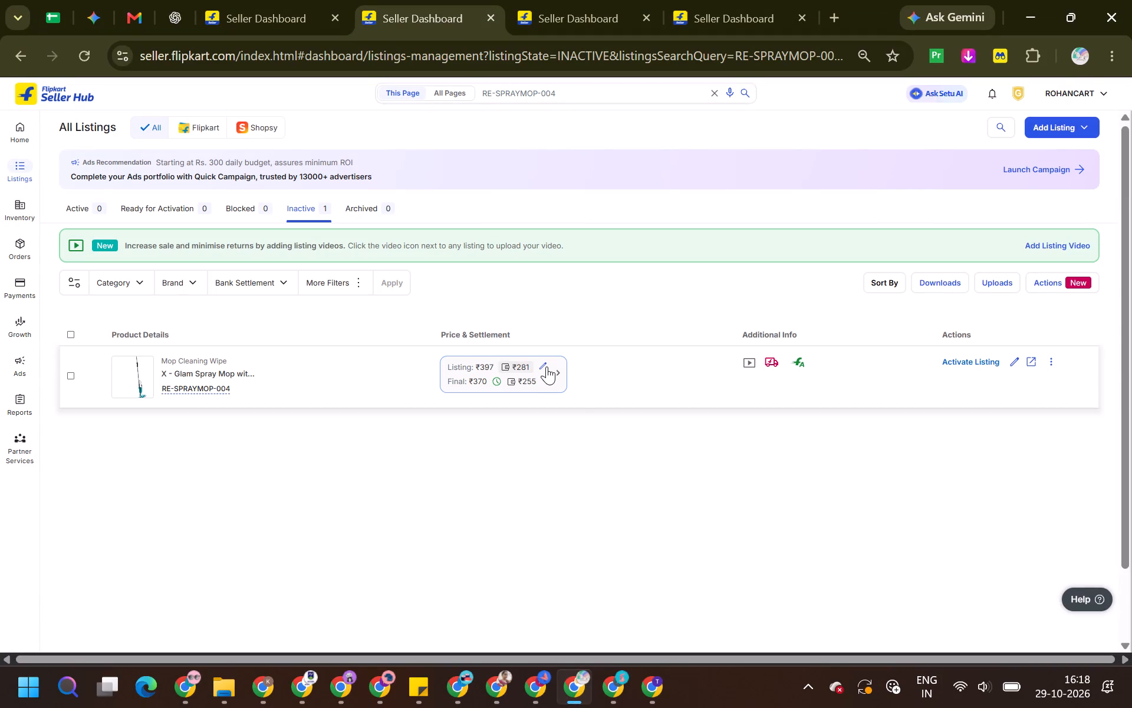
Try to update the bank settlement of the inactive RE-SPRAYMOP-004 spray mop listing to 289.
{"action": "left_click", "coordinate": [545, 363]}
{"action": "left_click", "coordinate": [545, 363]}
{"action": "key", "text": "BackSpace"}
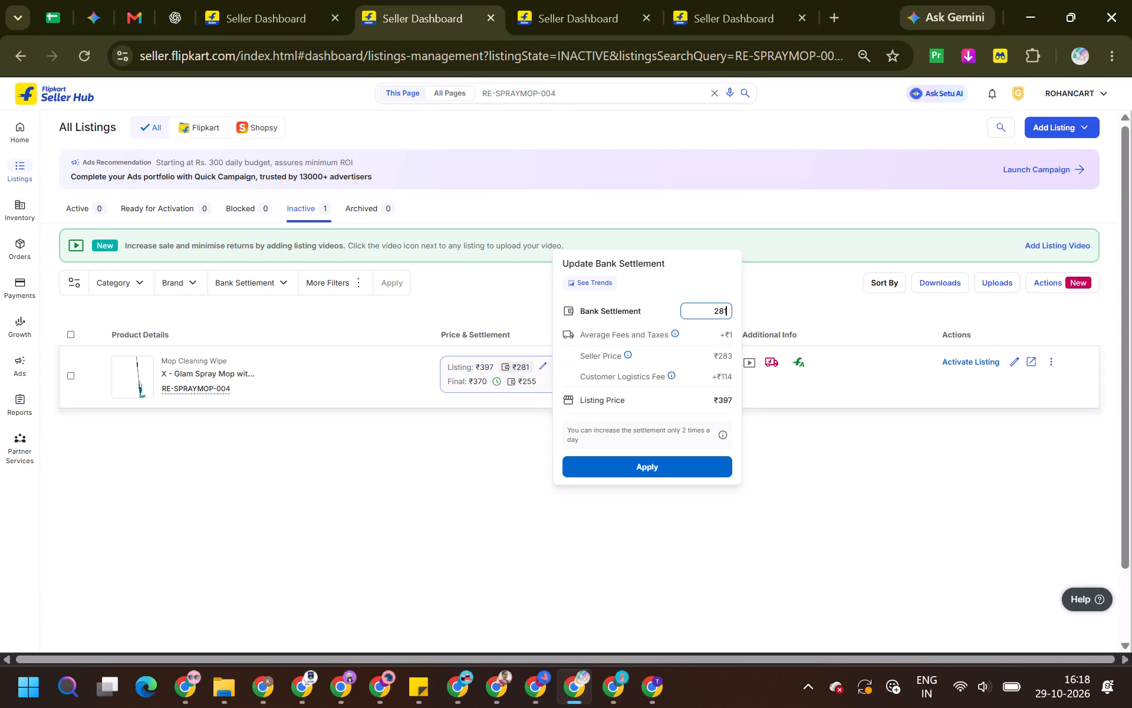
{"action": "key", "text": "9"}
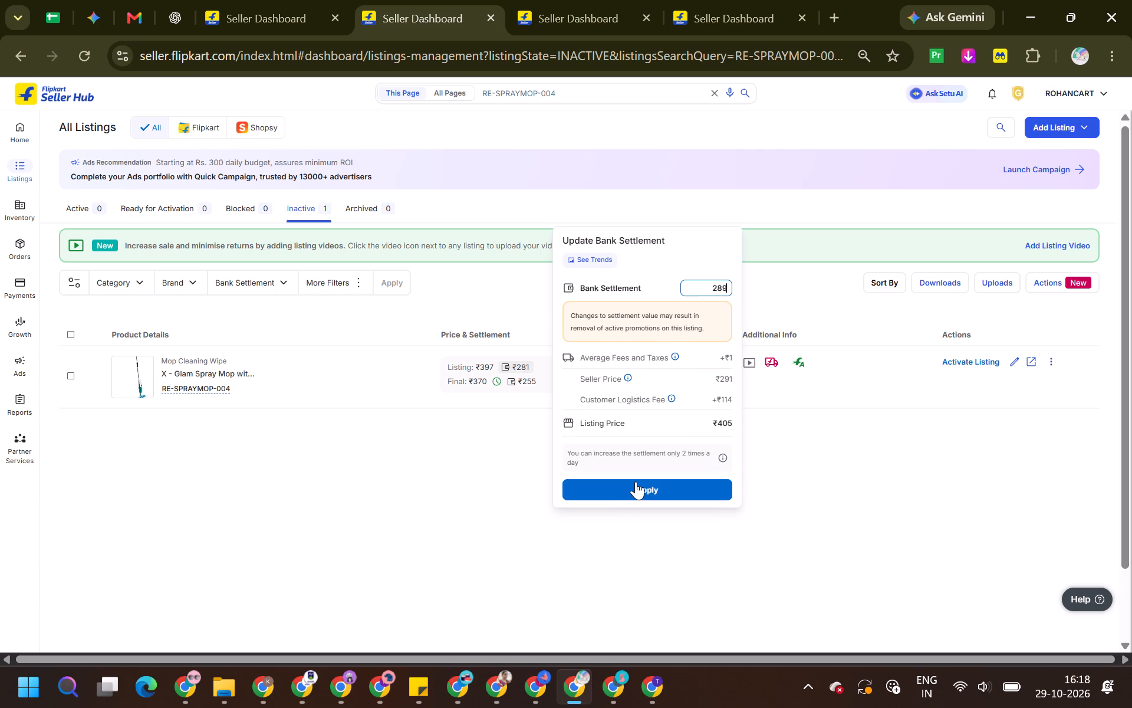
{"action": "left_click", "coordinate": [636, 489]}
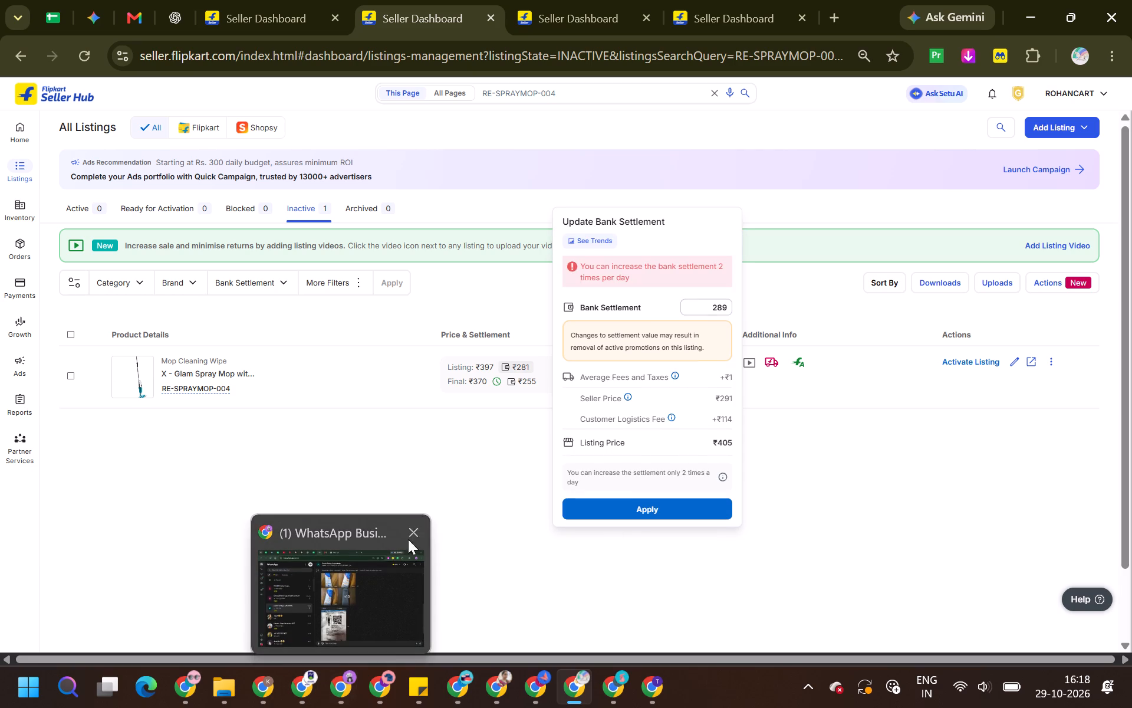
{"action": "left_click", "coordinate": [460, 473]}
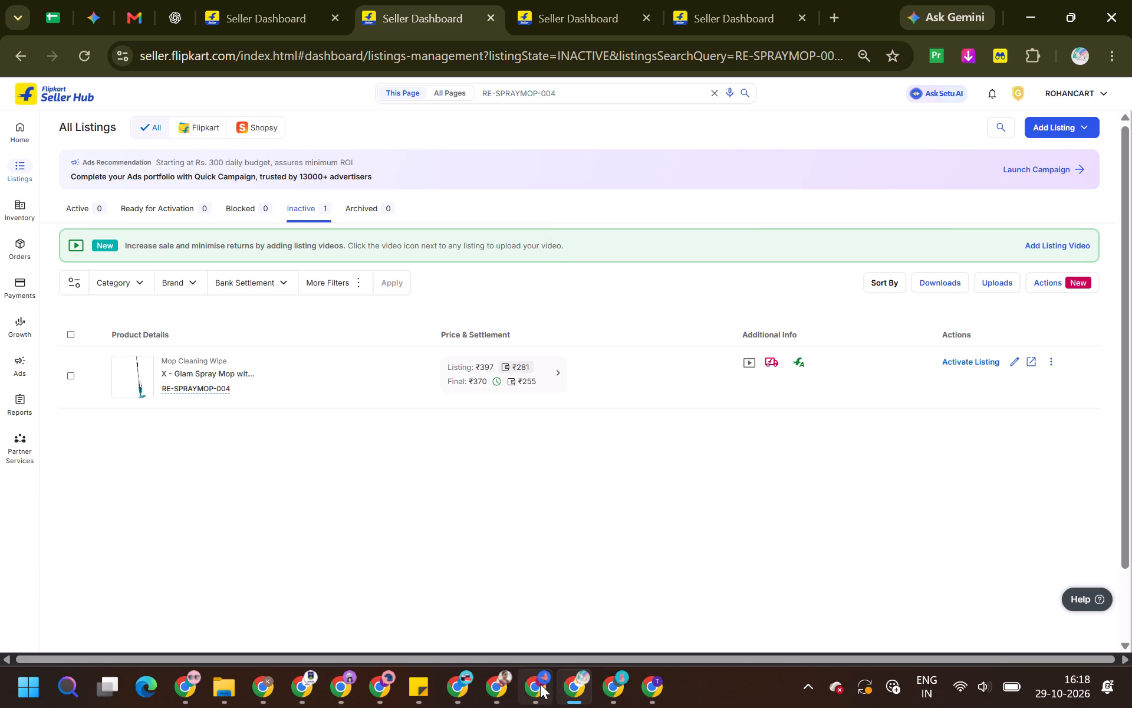
Switch to the browser window showing the PragatiEZone seller account's ad campaigns.
{"action": "left_click", "coordinate": [540, 684]}
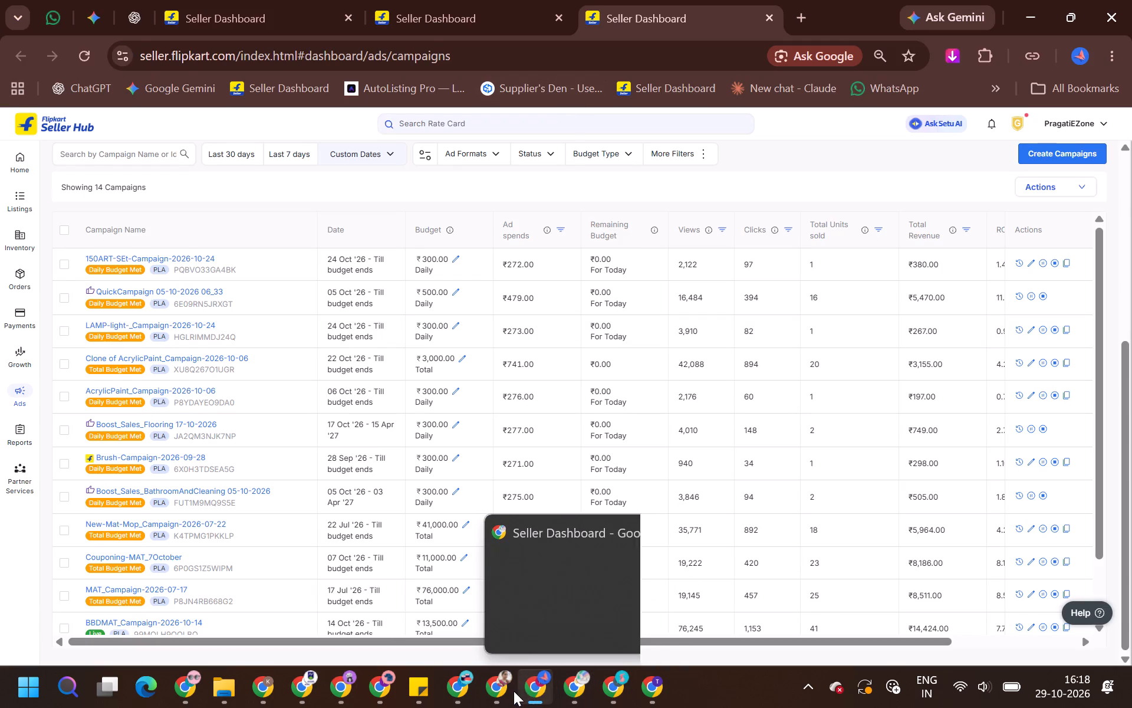
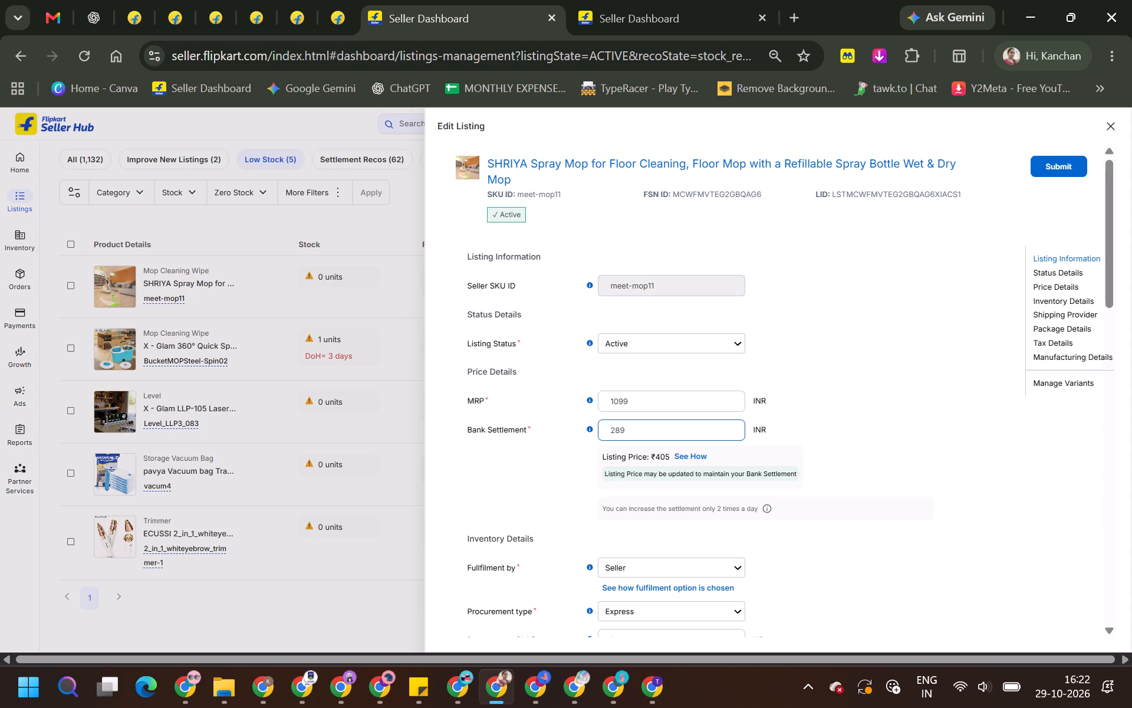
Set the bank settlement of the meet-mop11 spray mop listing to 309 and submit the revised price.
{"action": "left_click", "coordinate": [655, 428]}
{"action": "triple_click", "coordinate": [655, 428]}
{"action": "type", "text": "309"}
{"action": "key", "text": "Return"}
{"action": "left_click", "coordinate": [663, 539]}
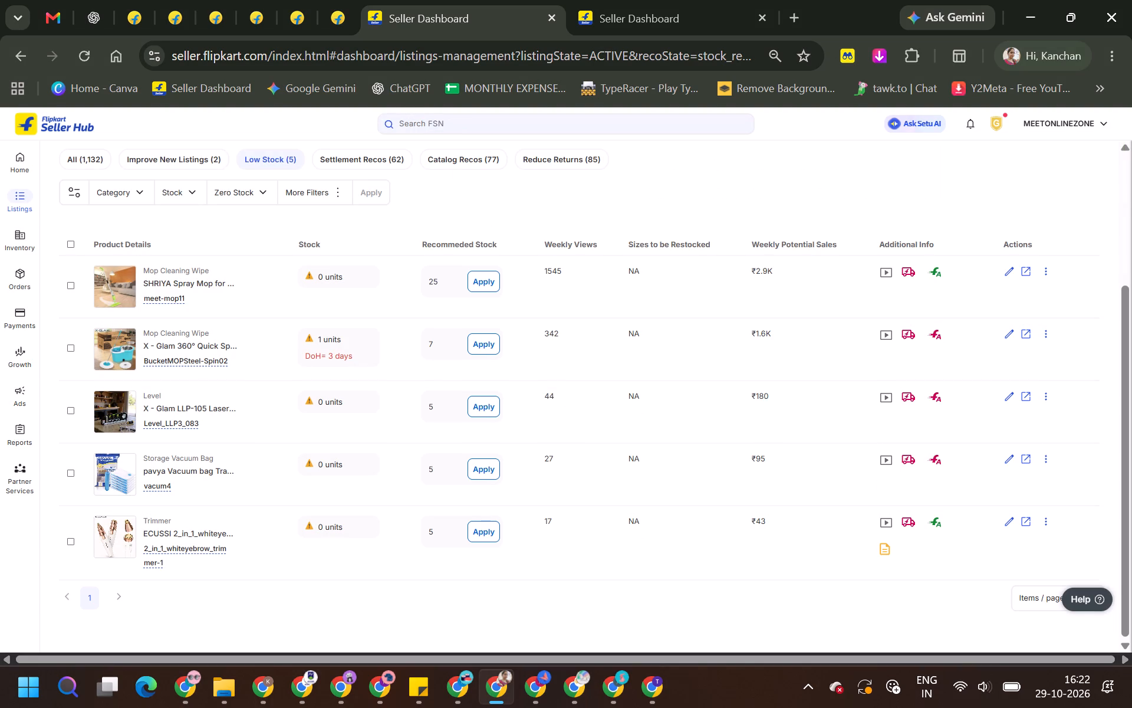
Check the spray mop price in the sticky note's product price list, and return to the MEETONLINEZONE low-stock listings.
{"action": "left_click", "coordinate": [424, 687]}
{"action": "left_click", "coordinate": [566, 228]}
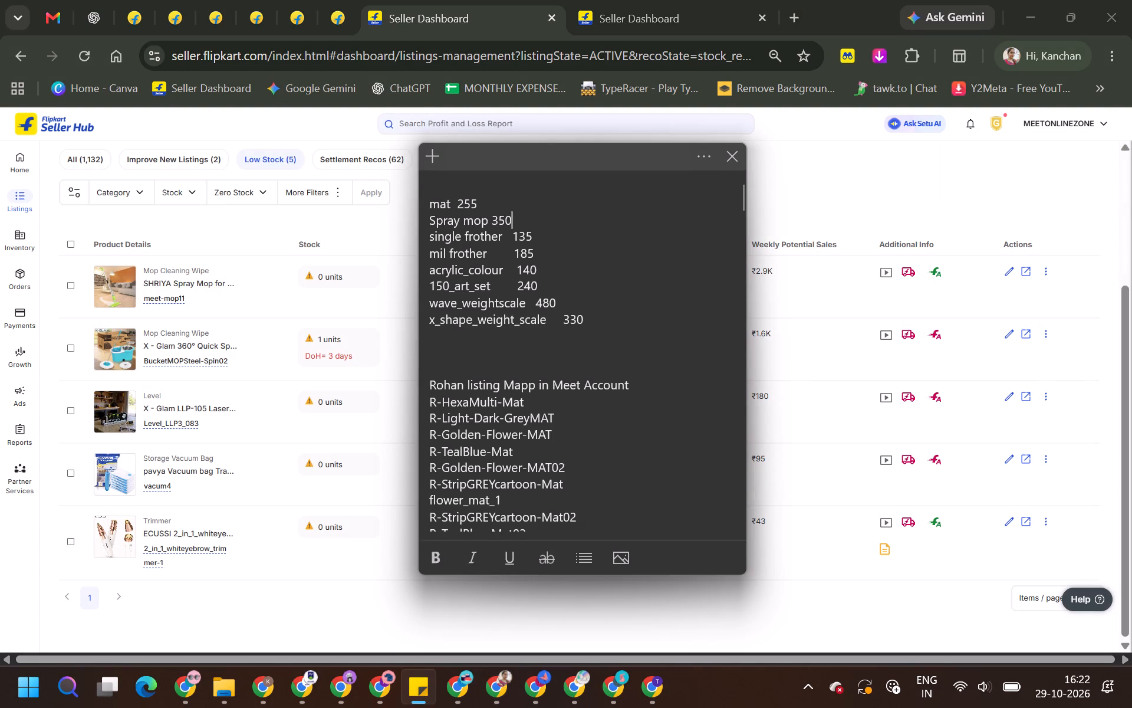
{"action": "left_click", "coordinate": [552, 220]}
{"action": "left_click", "coordinate": [552, 211]}
{"action": "left_click", "coordinate": [572, 227]}
{"action": "left_click", "coordinate": [897, 212]}
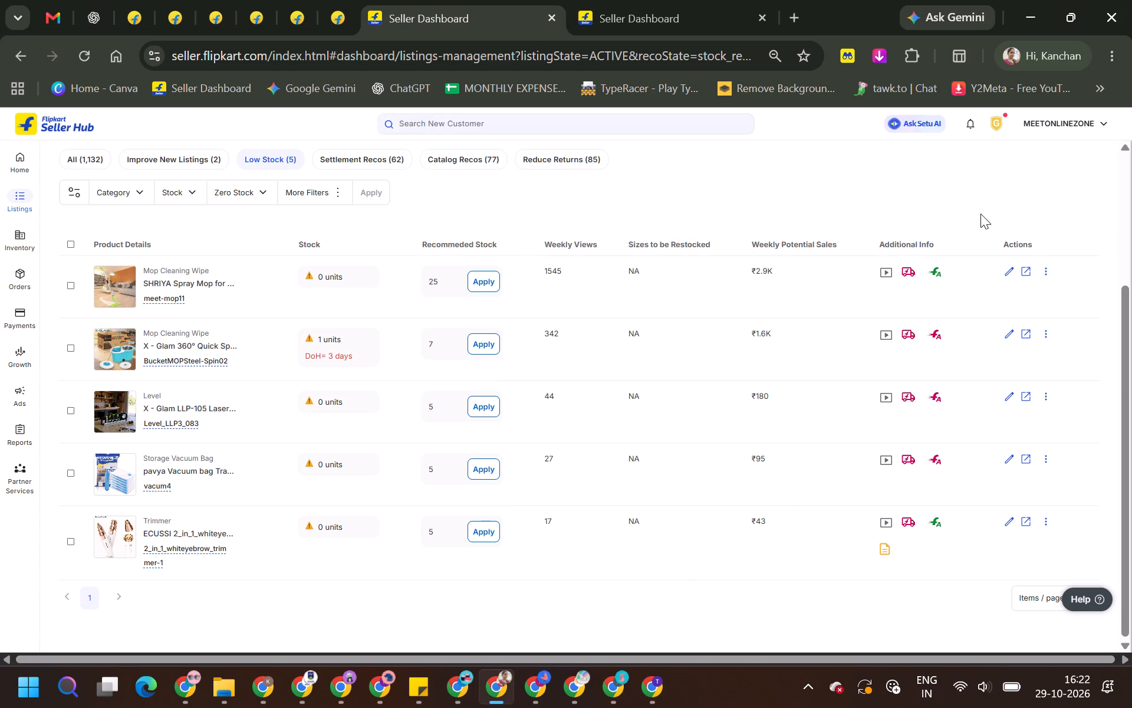
Set the bank settlement of the meet-mop11 spray mop listing to 319 and submit the revised price.
{"action": "left_click", "coordinate": [1005, 274]}
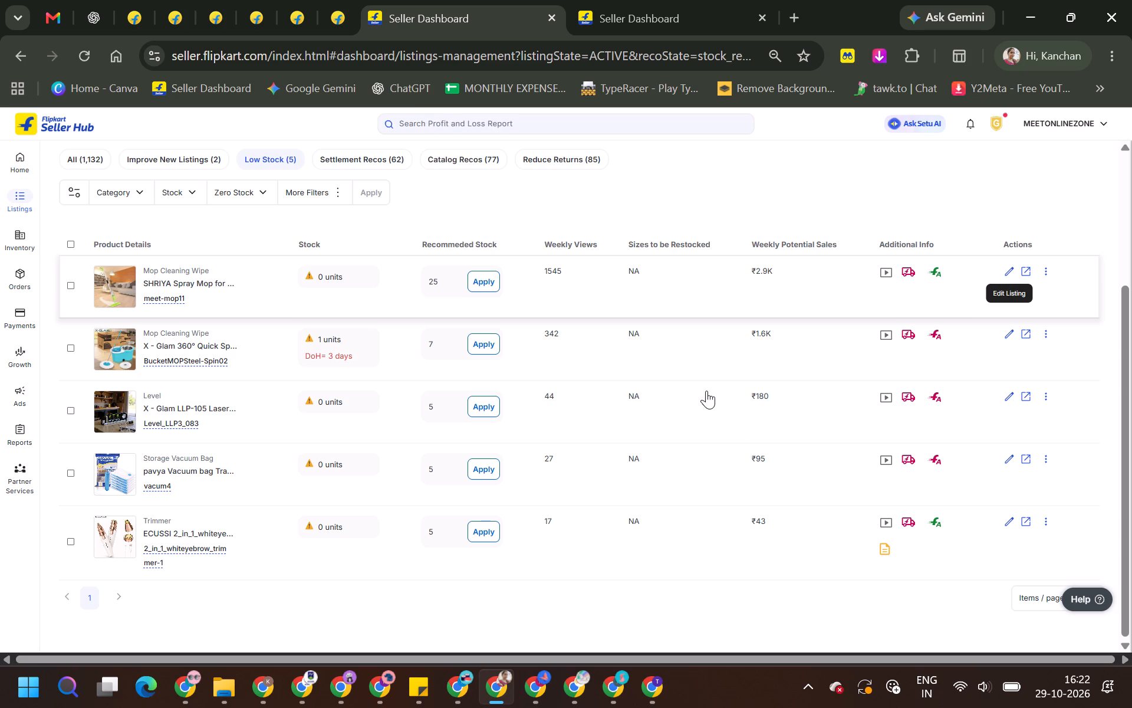
{"action": "left_click", "coordinate": [646, 426]}
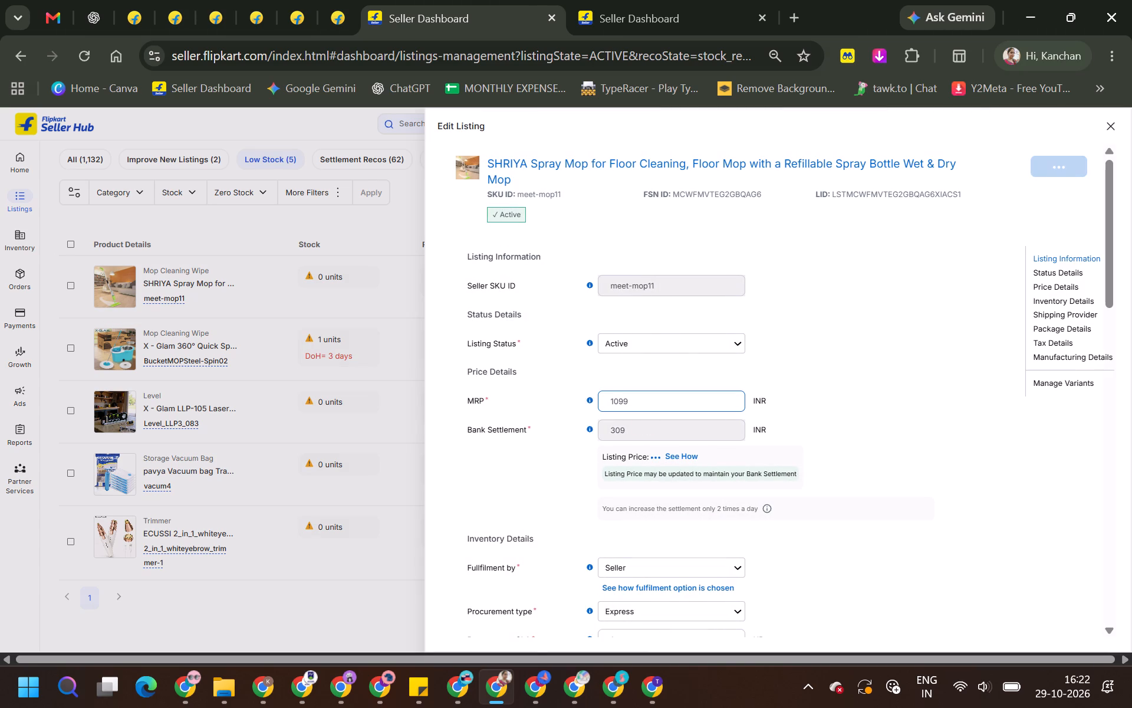
{"action": "key", "text": "Left"}
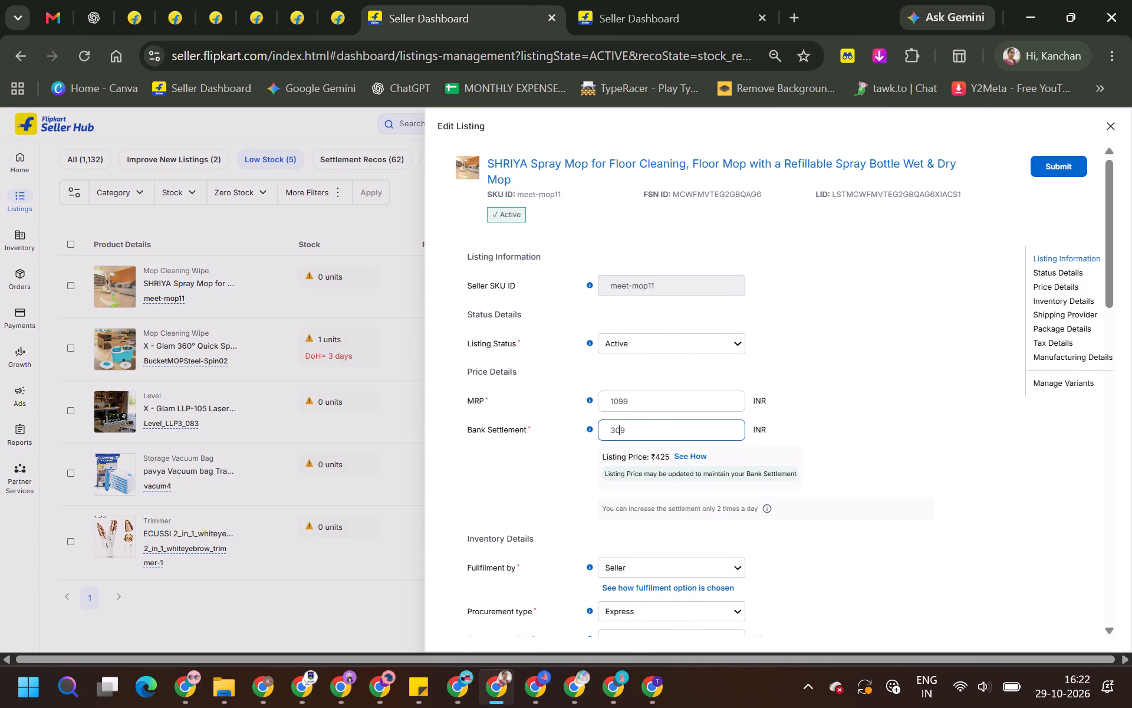
{"action": "key", "text": "BackSpace"}
{"action": "key", "text": "1"}
{"action": "key", "text": "Return"}
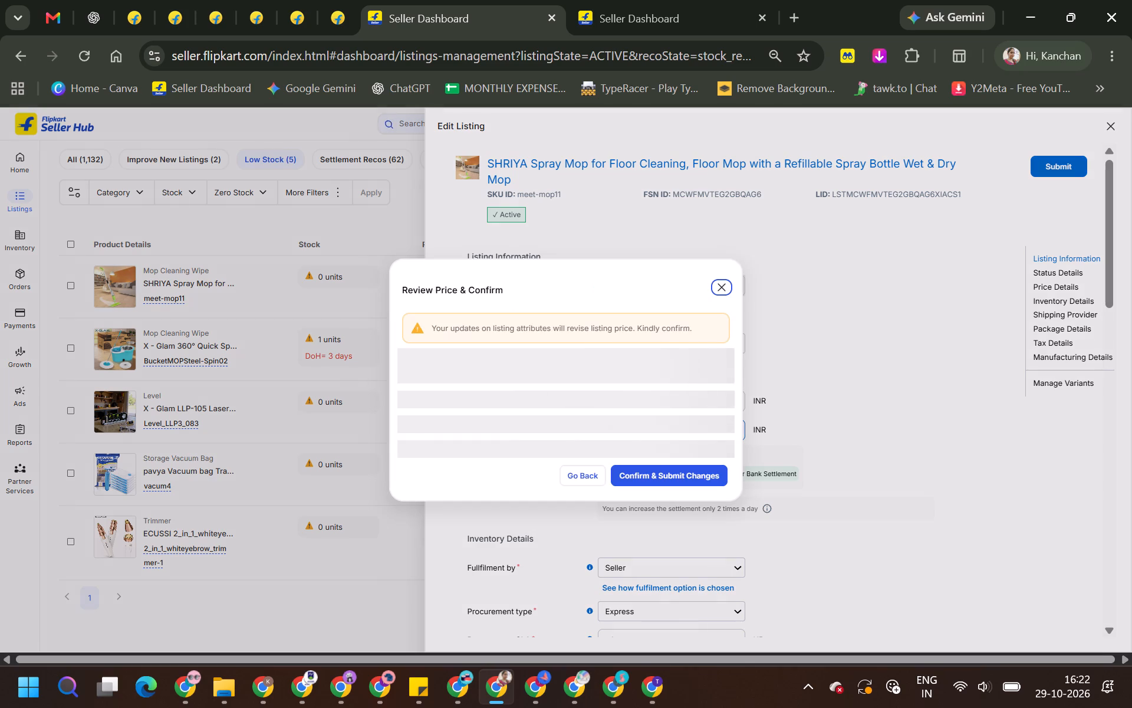
{"action": "left_click", "coordinate": [626, 535]}
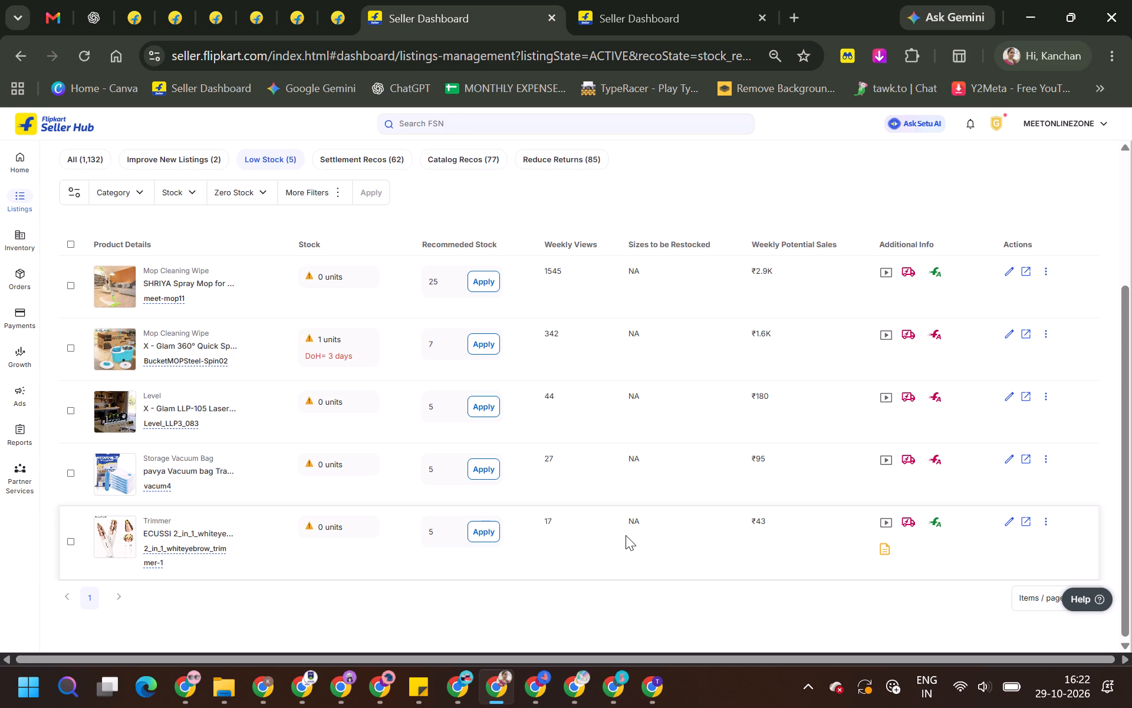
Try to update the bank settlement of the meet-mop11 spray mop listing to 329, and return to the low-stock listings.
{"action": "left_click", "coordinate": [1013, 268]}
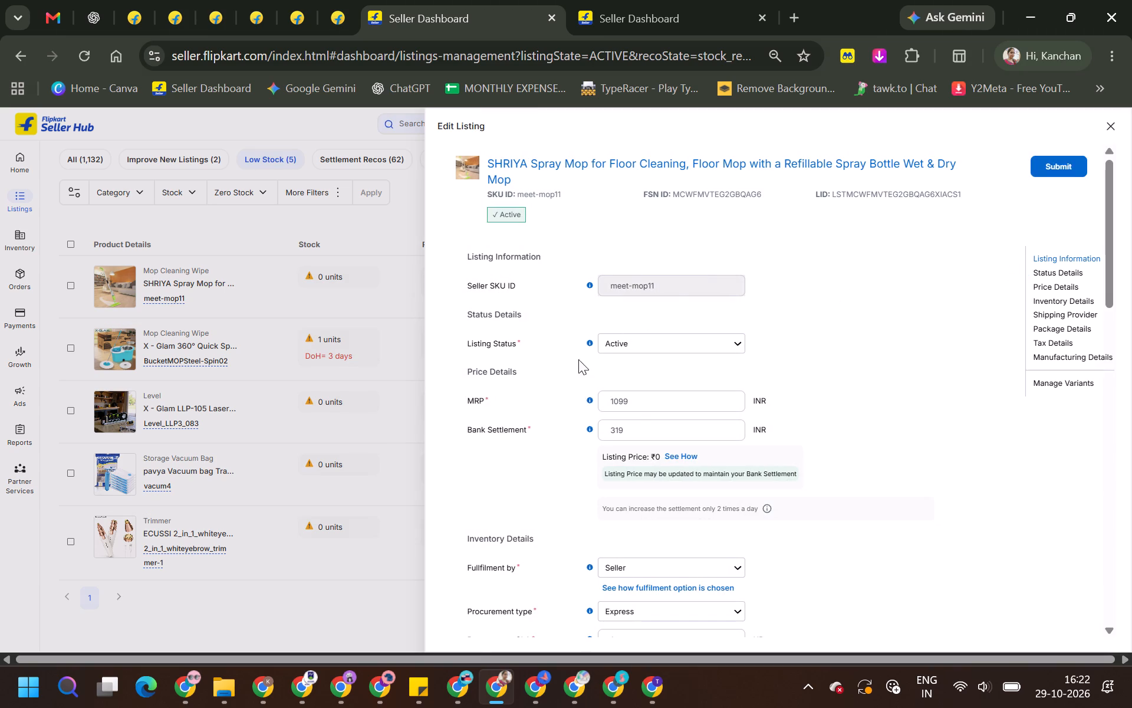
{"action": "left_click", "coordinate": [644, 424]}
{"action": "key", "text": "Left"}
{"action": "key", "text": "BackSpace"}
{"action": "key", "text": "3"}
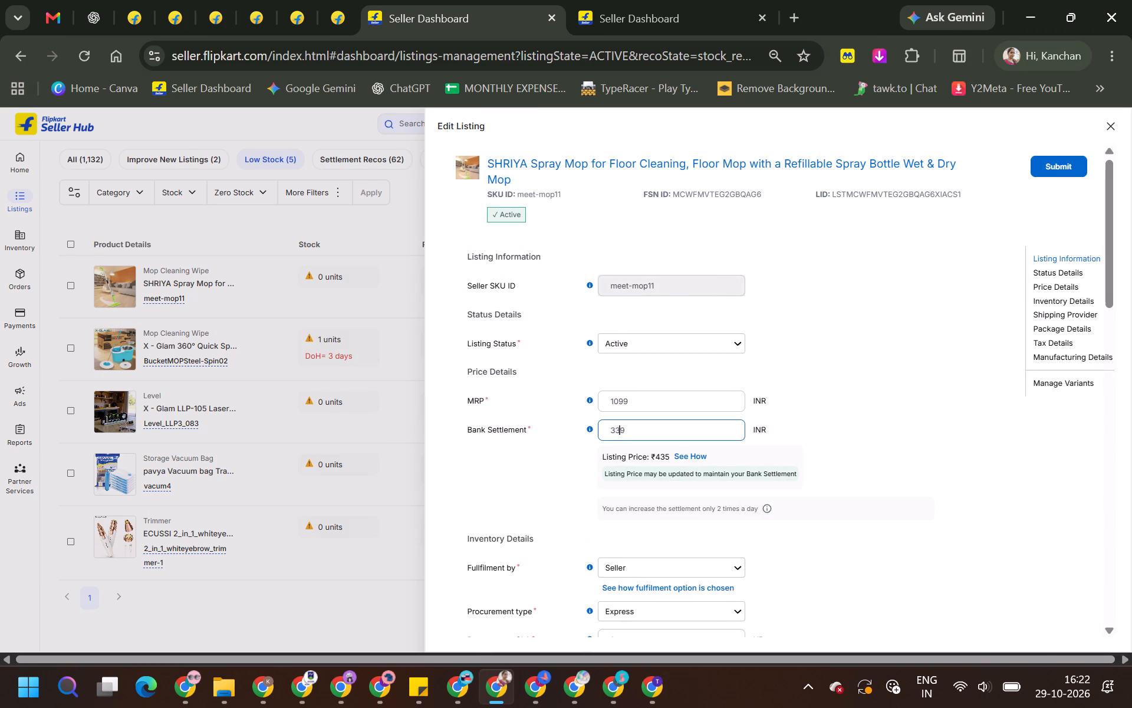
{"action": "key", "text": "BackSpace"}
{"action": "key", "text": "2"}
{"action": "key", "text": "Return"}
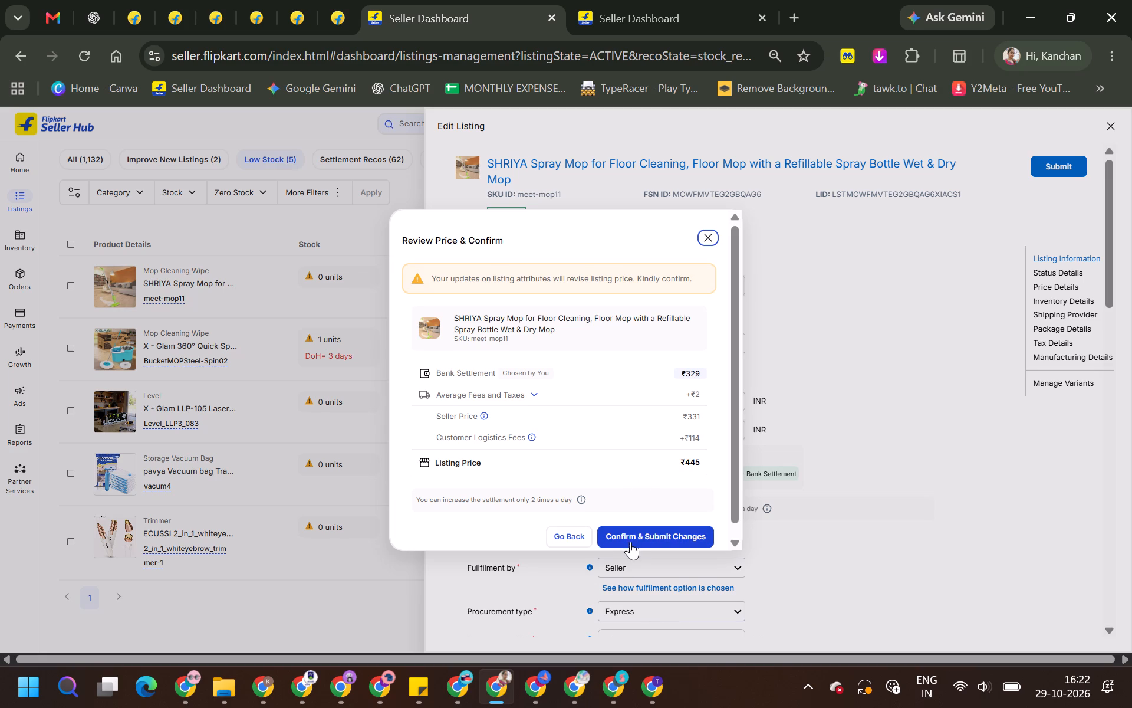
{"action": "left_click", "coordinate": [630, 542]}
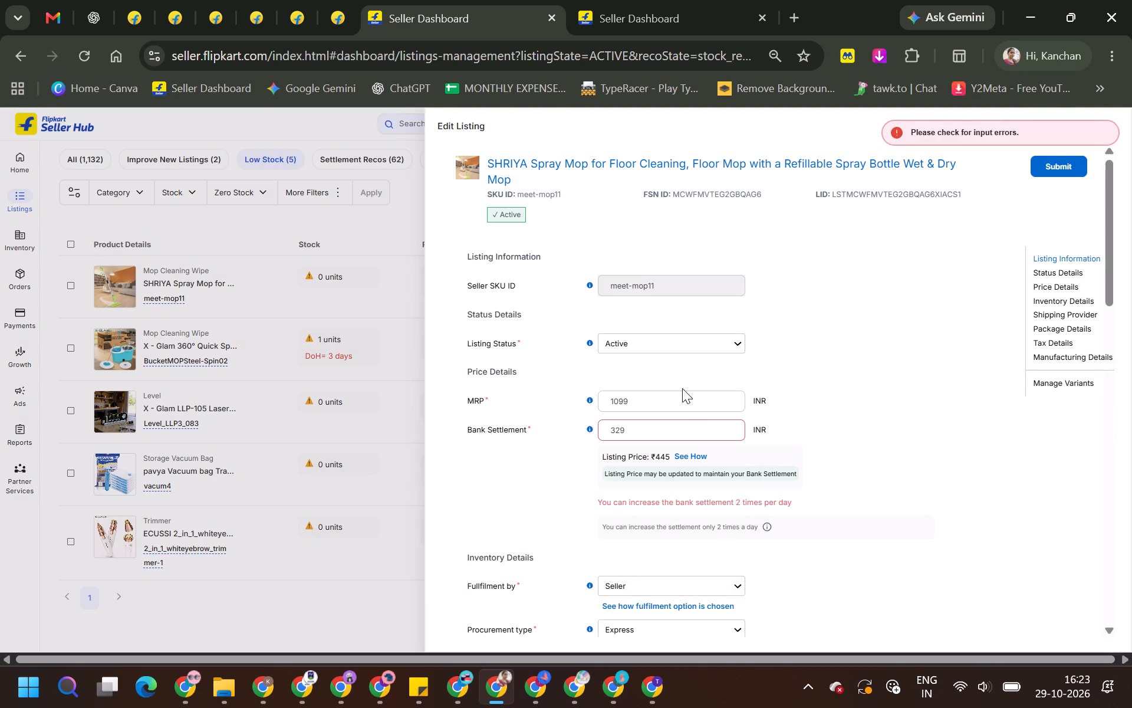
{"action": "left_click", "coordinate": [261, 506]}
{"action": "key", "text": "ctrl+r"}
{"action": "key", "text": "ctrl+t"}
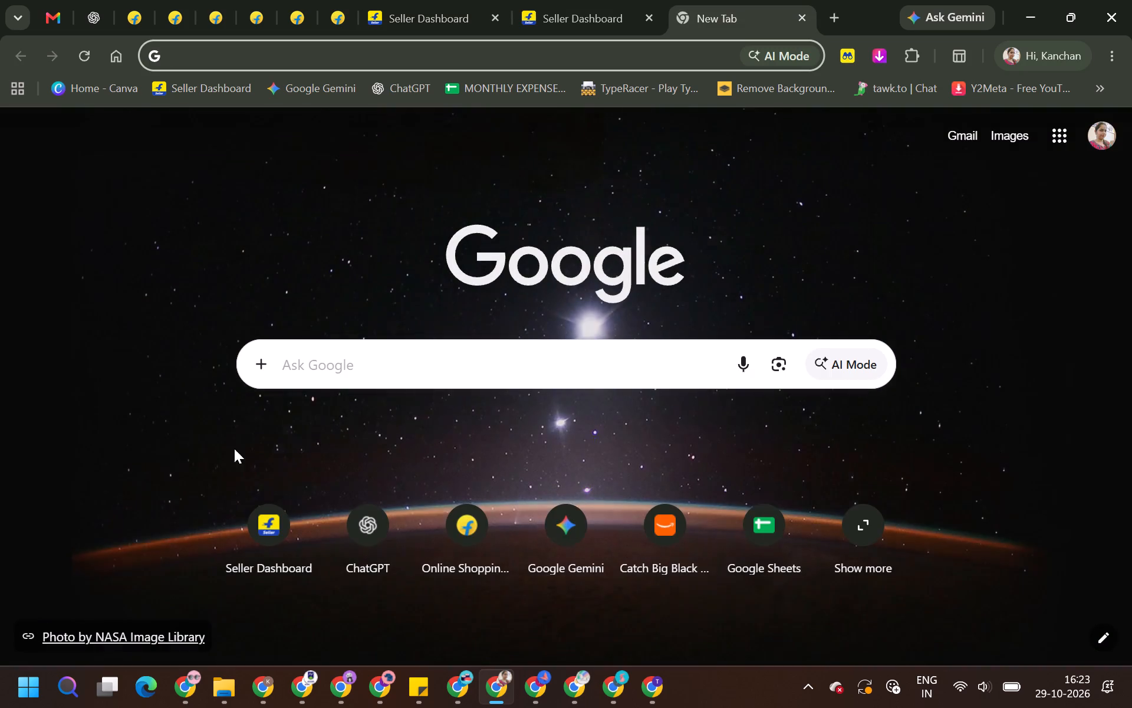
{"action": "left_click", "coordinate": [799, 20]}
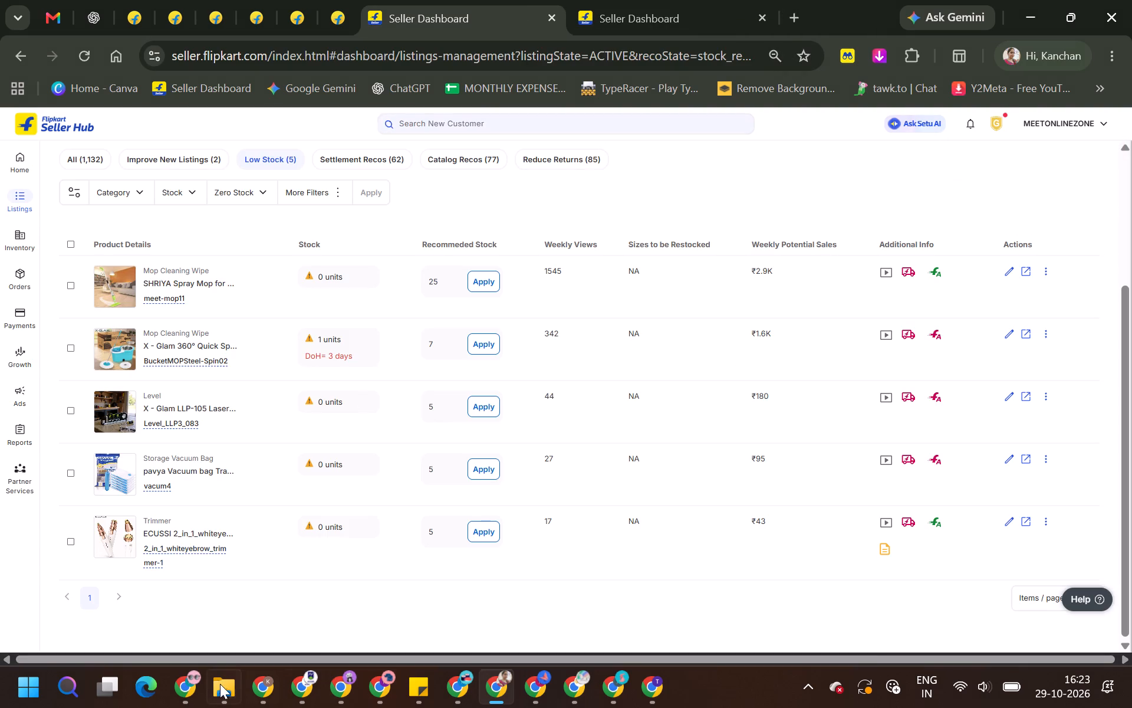
Switch to the browser window showing the SIKAAMI seller account's home page.
{"action": "left_click", "coordinate": [200, 678]}
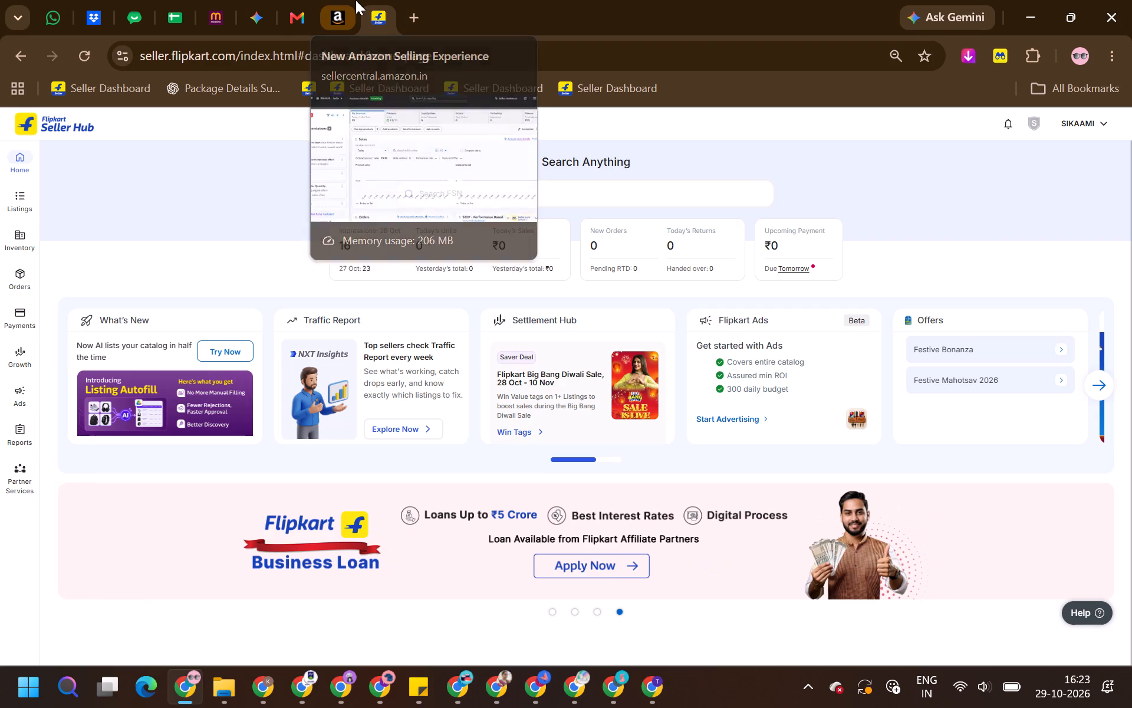
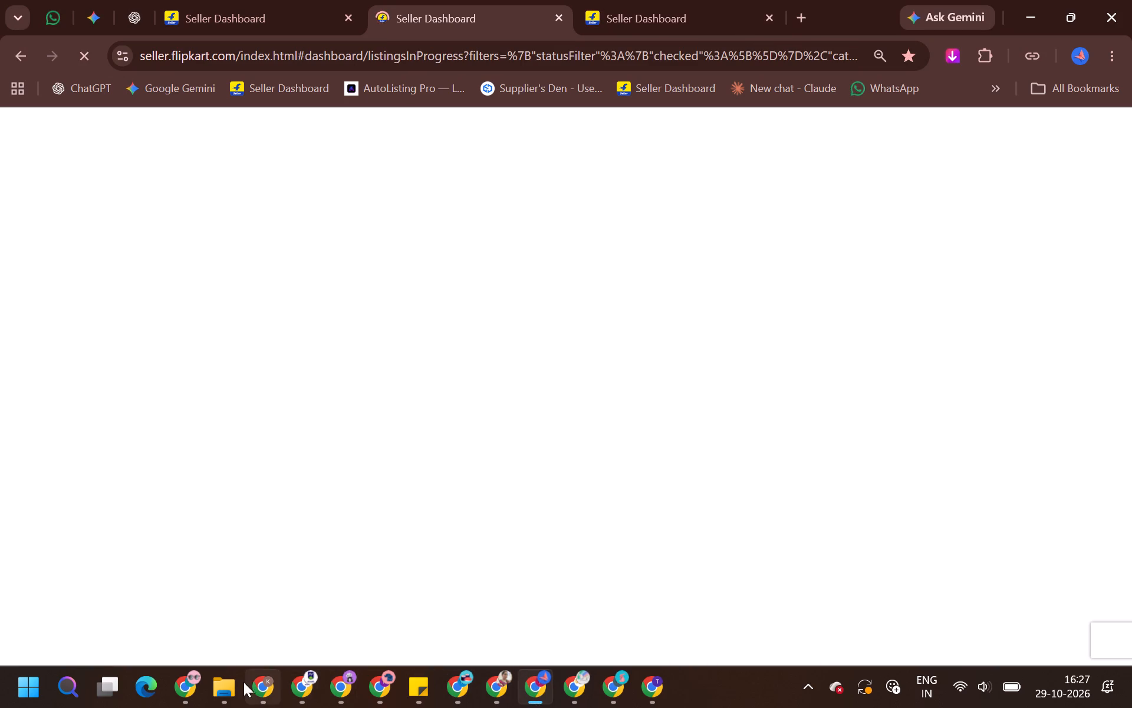
Reorder the taskbar so File Explorer sits just after the PragatiEZone browser window.
{"action": "left_click_drag", "start_coordinate": [221, 689], "coordinate": [577, 707]}
{"action": "left_click", "coordinate": [393, 683]}
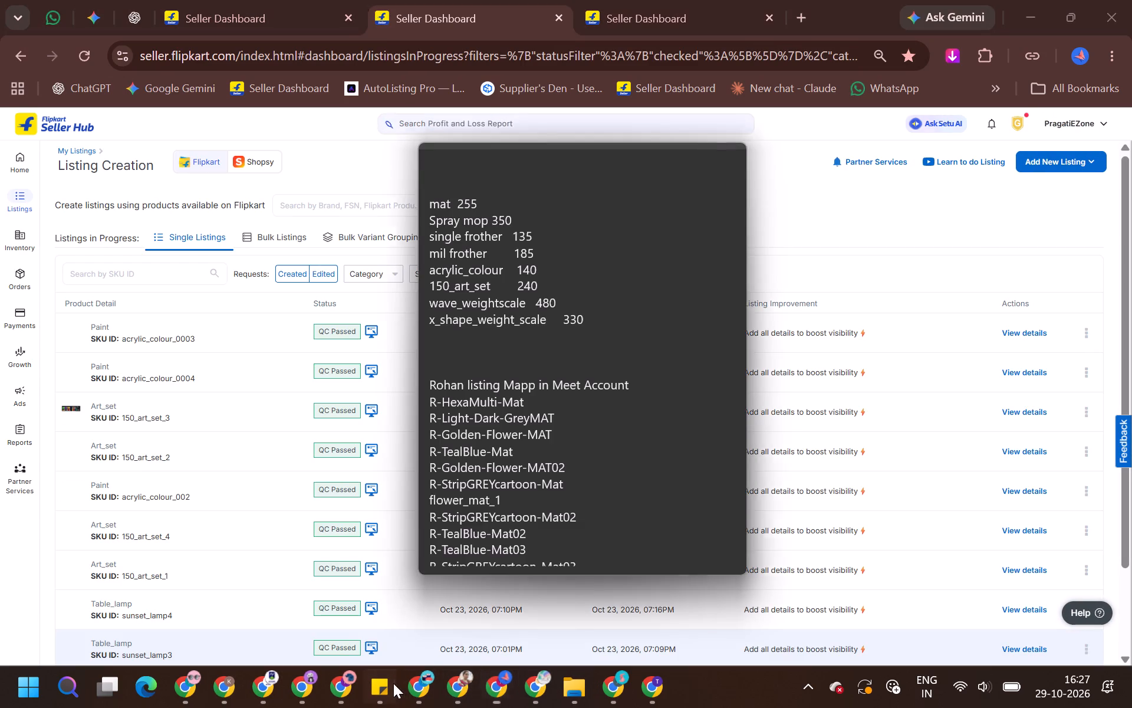
{"action": "left_click", "coordinate": [415, 694]}
{"action": "left_click", "coordinate": [467, 693]}
{"action": "left_click", "coordinate": [498, 693]}
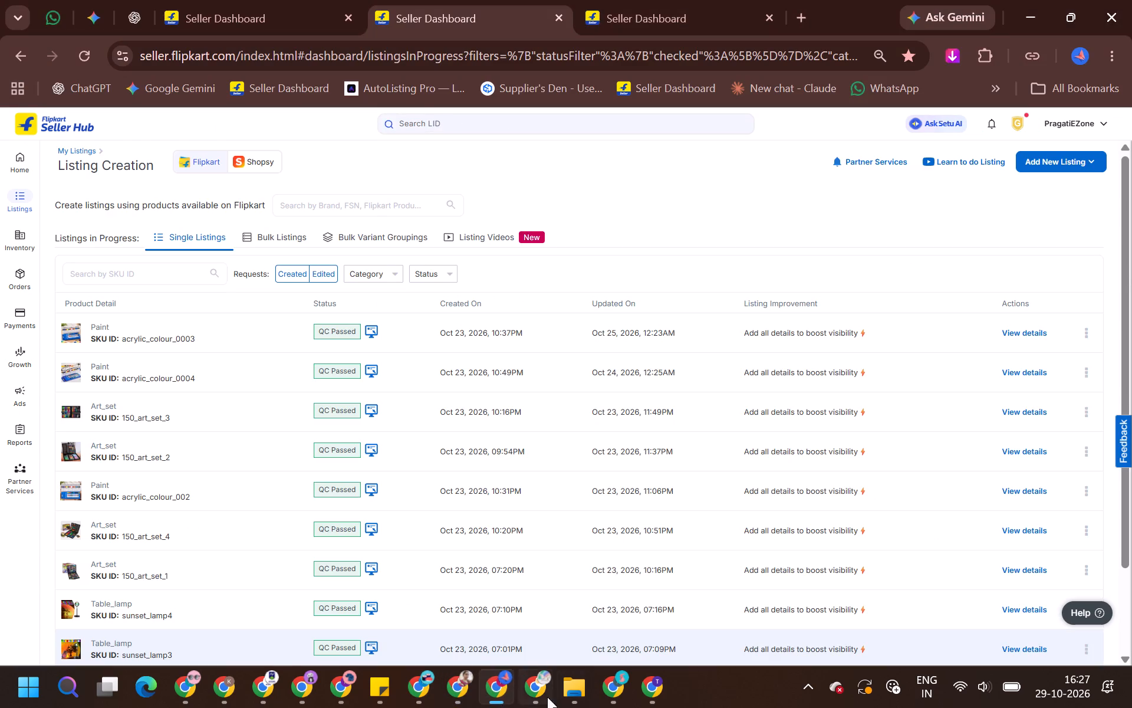
{"action": "left_click_drag", "start_coordinate": [572, 695], "coordinate": [535, 690]}
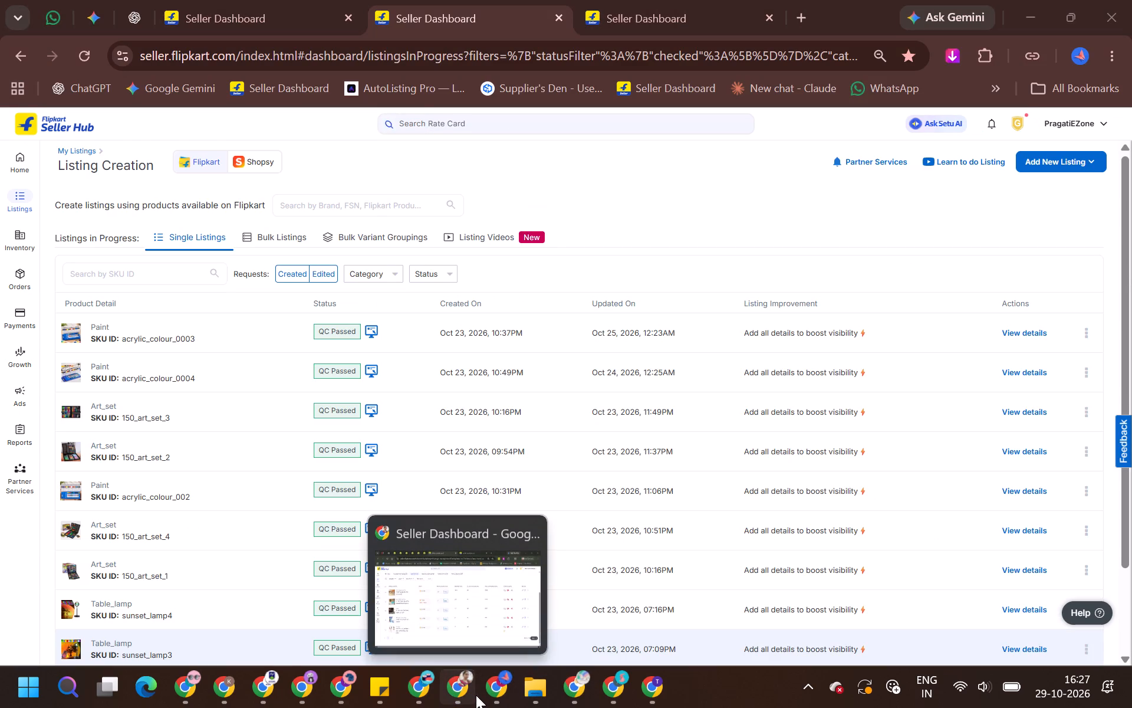
Switch to the PragatiEZone seller account and open its full list of active listings, down to the spray mop entries.
{"action": "left_click", "coordinate": [497, 694]}
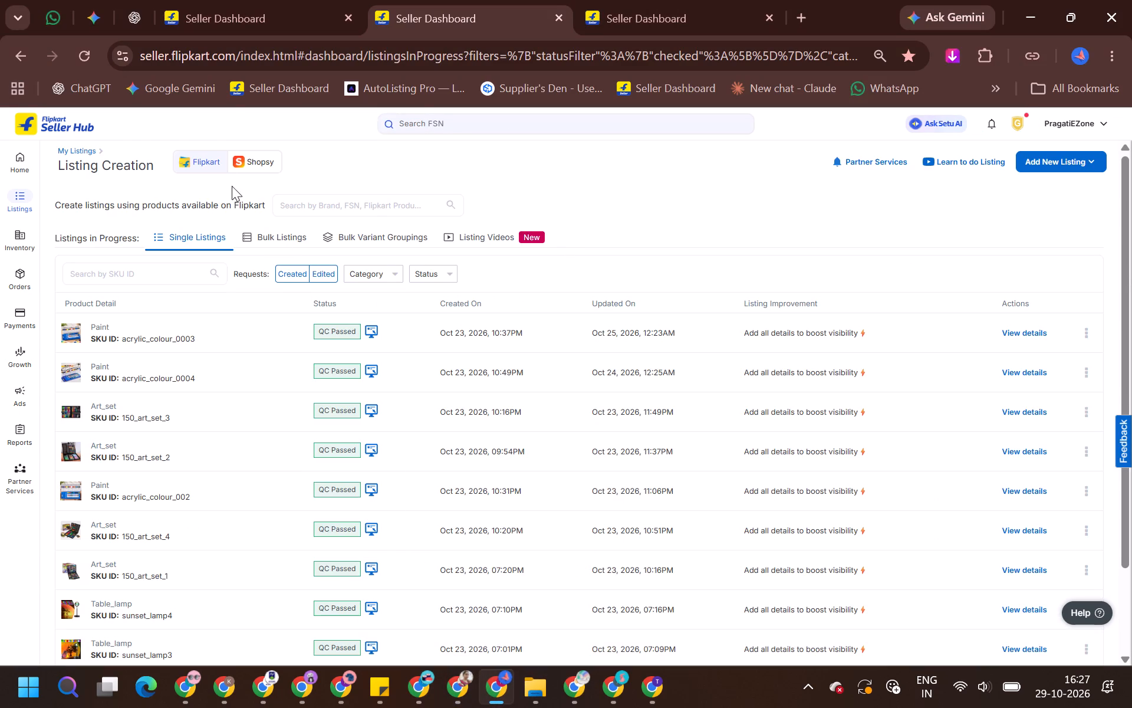
{"action": "left_click", "coordinate": [268, 0]}
{"action": "left_click_drag", "start_coordinate": [185, 333], "coordinate": [154, 284]}
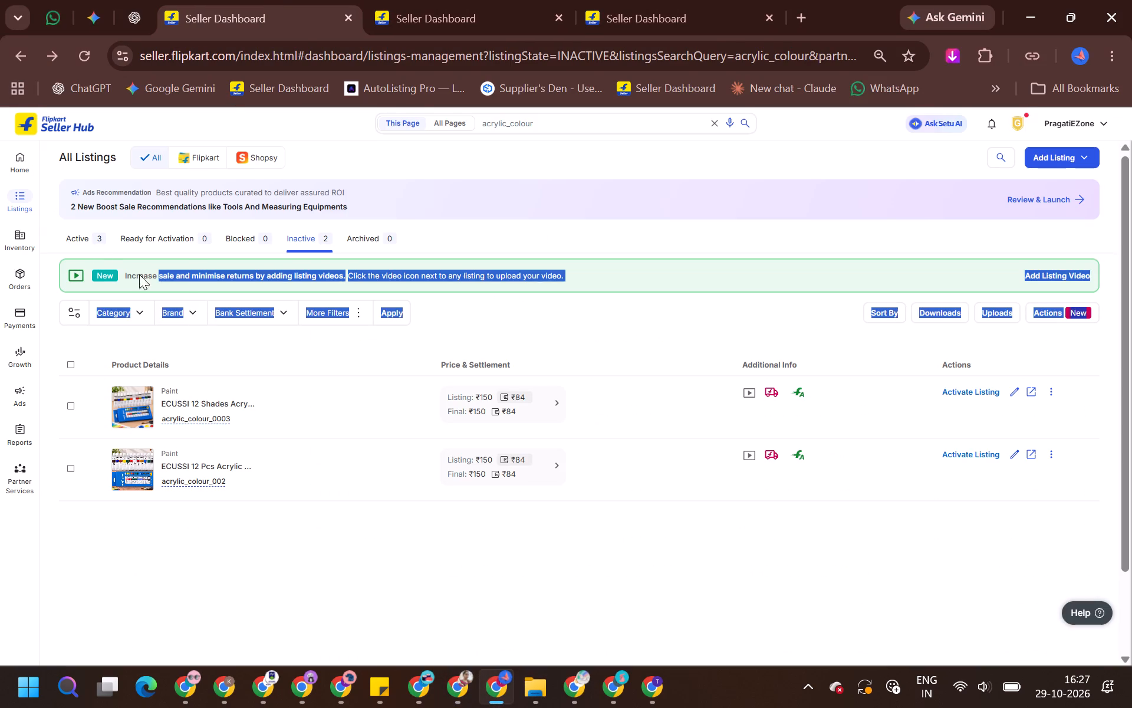
{"action": "left_click", "coordinate": [25, 182]}
{"action": "left_click", "coordinate": [22, 200]}
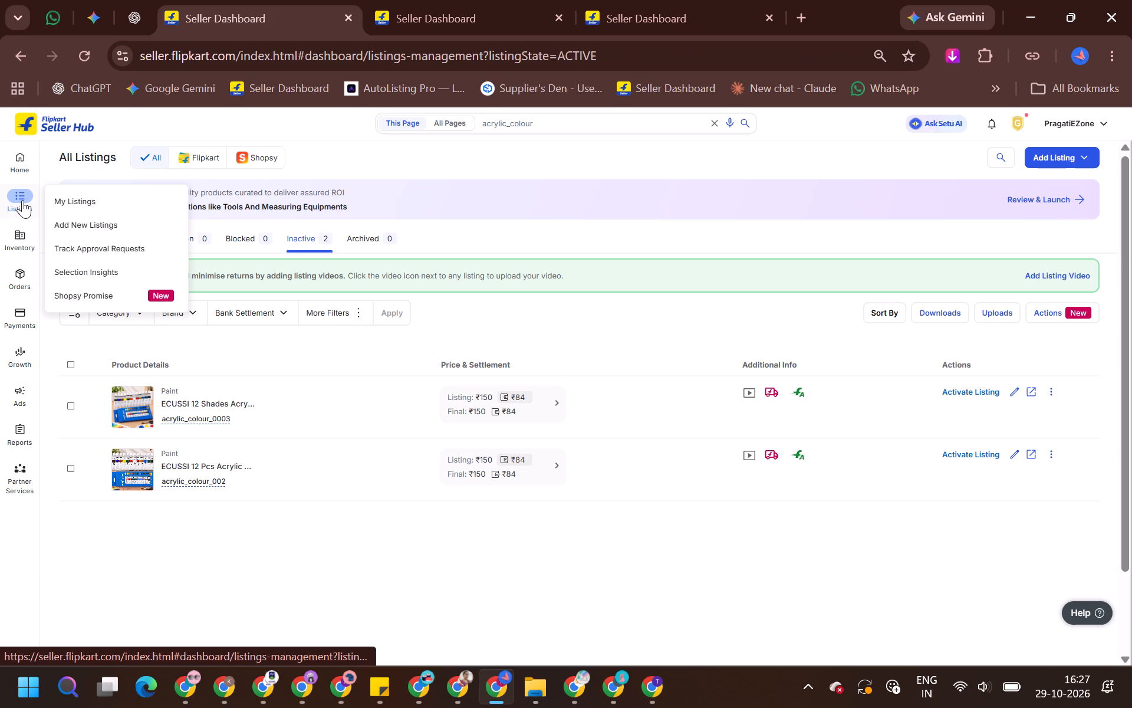
{"action": "left_click", "coordinate": [22, 200]}
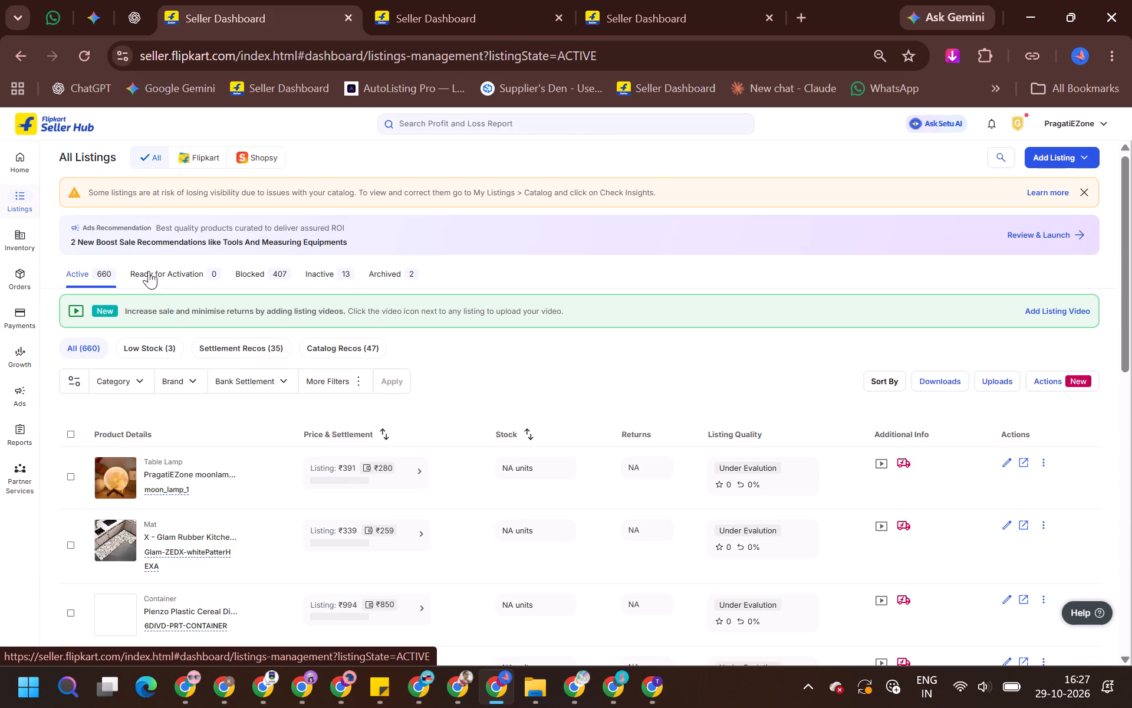
{"action": "scroll", "coordinate": [550, 274], "scroll_direction": "down", "scroll_amount": 1}
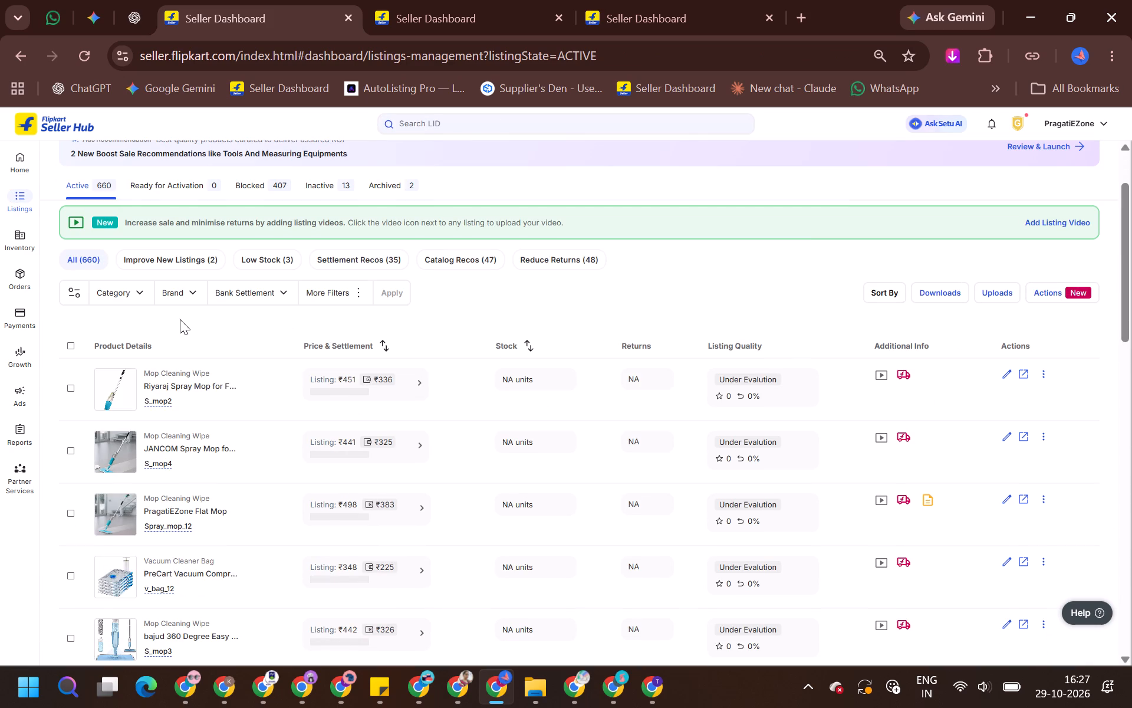
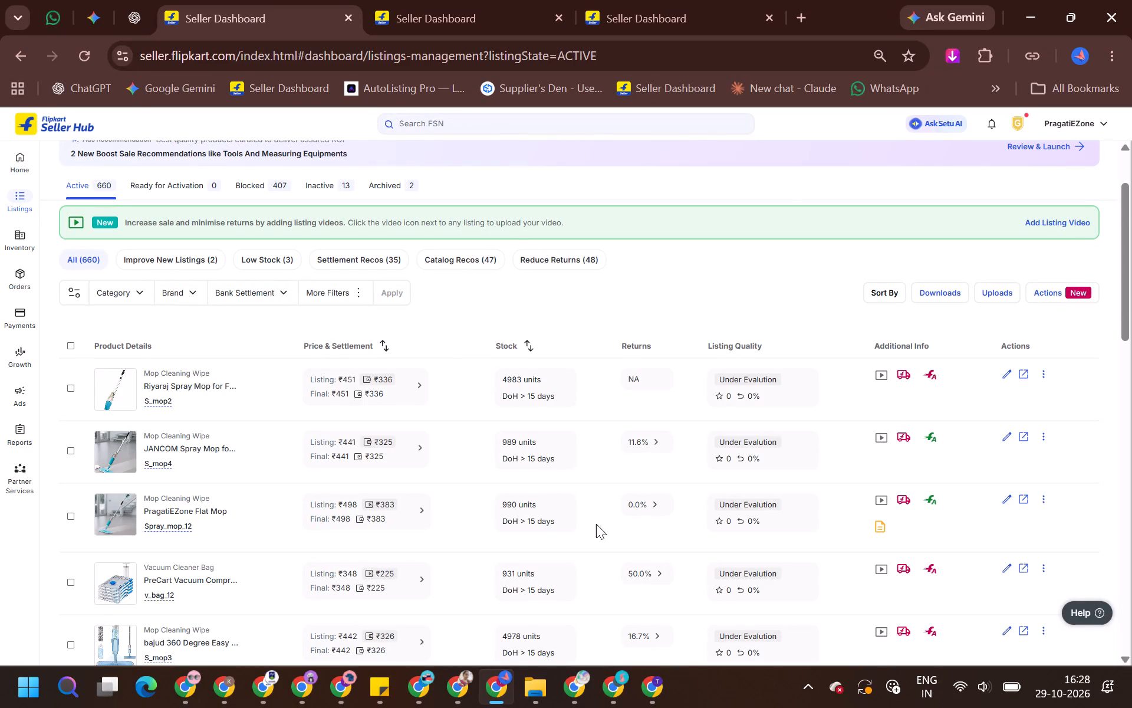
Filter the active listings to the Mop Cleaning Wipe category, searching the category filter for "mop".
{"action": "left_click", "coordinate": [107, 296]}
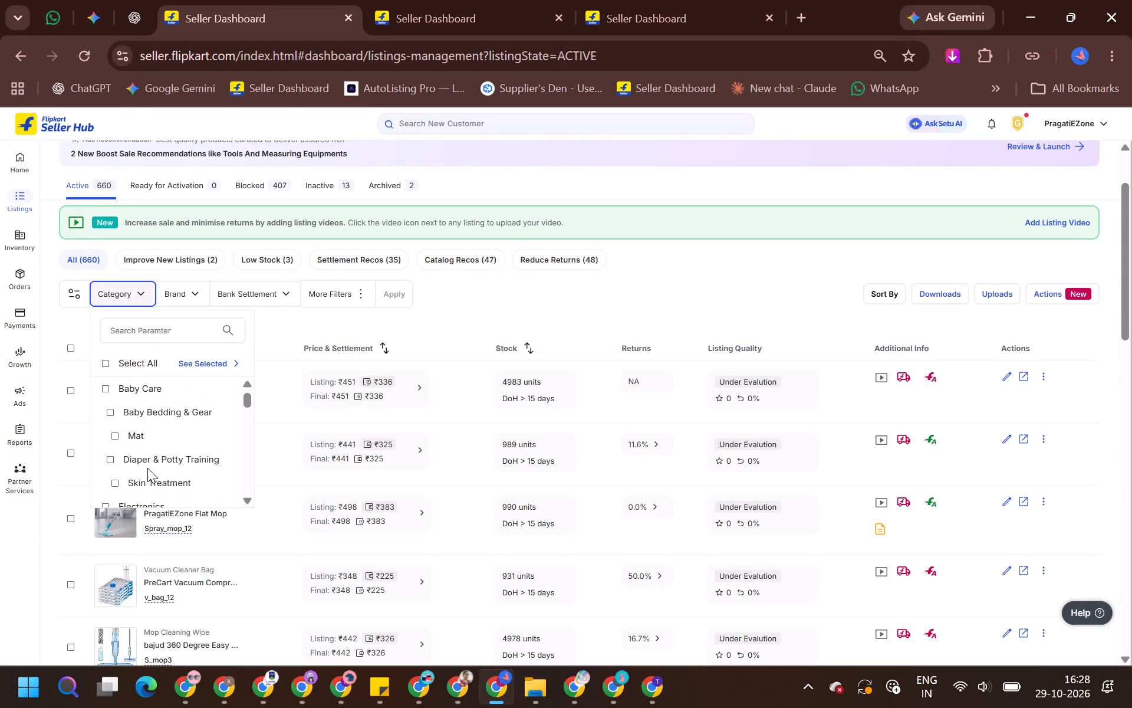
{"action": "left_click", "coordinate": [145, 332]}
{"action": "type", "text": "mop"}
{"action": "left_click", "coordinate": [160, 436]}
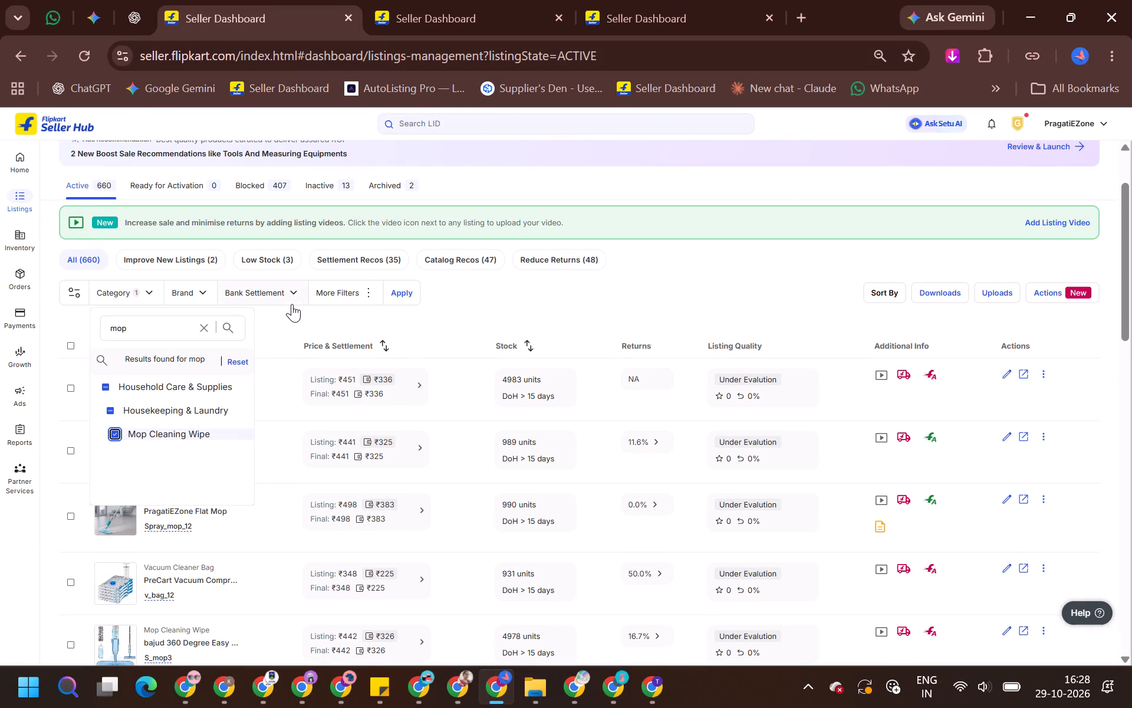
{"action": "left_click", "coordinate": [395, 288]}
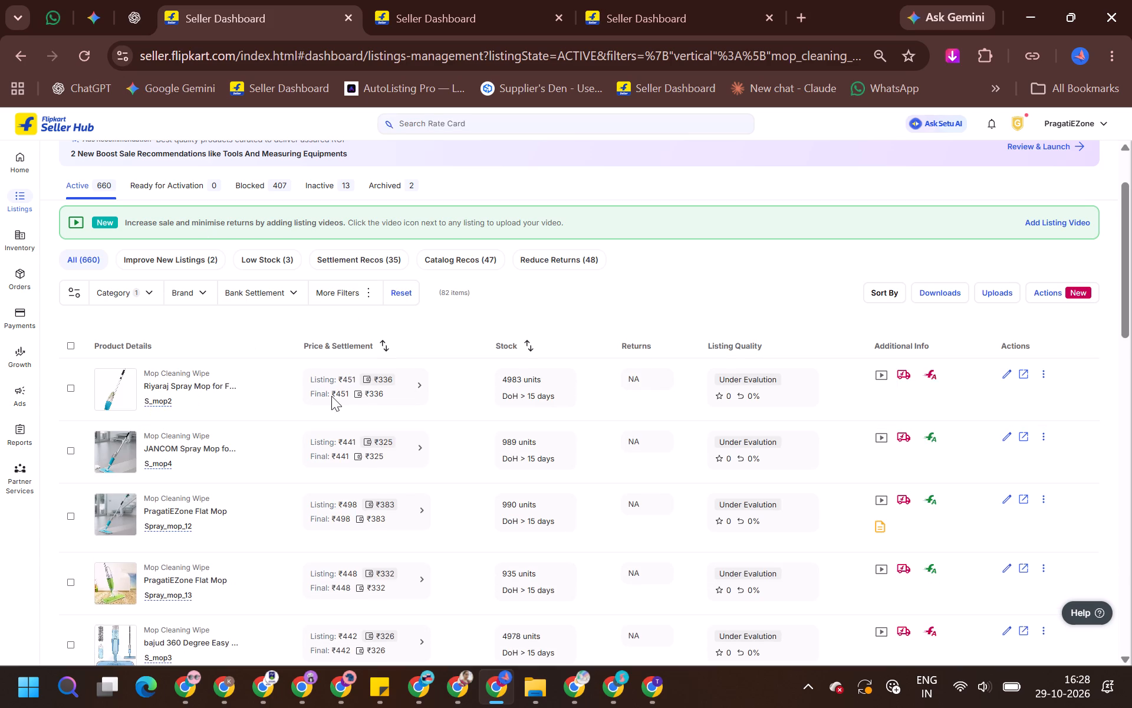
Review the filtered mop listings' settlements and open the Sticky Notes price list to check the noted spray mop price.
{"action": "scroll", "coordinate": [327, 399], "scroll_direction": "down", "scroll_amount": 2}
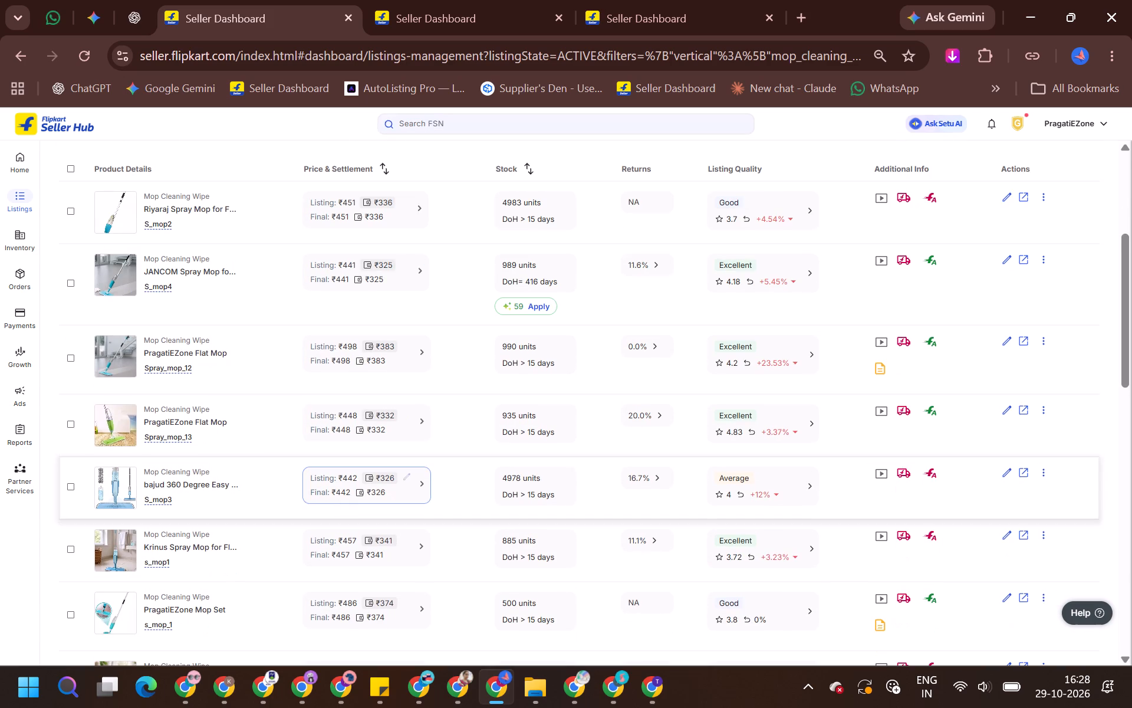
{"action": "left_click", "coordinate": [390, 686]}
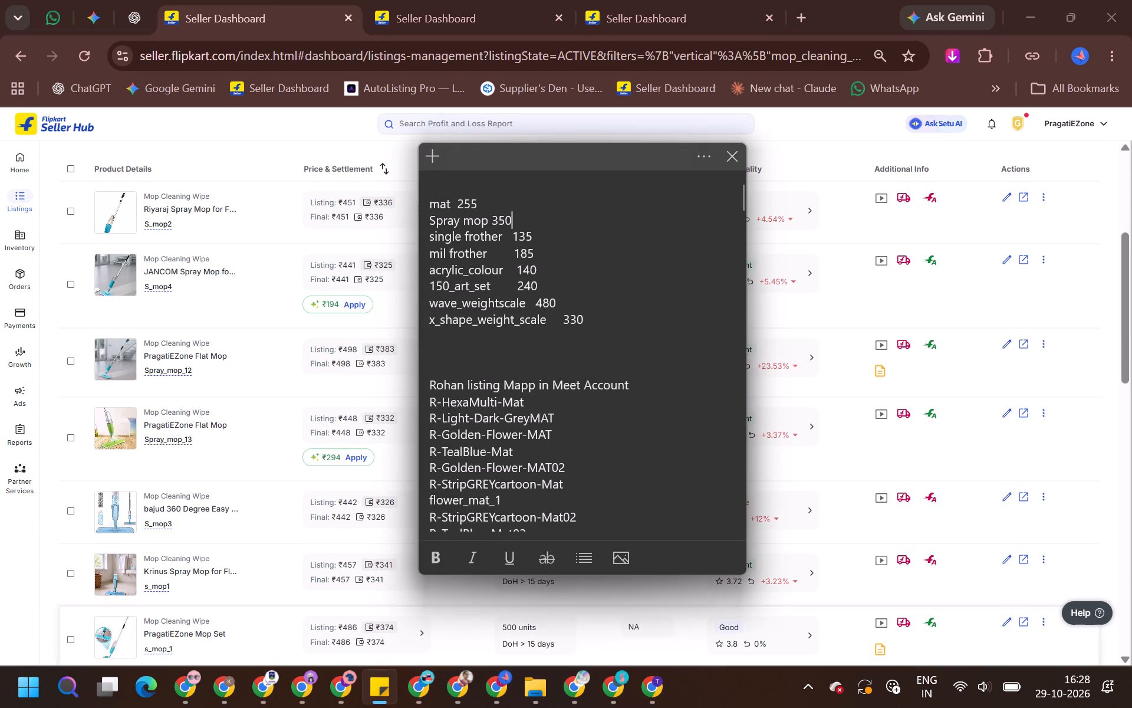
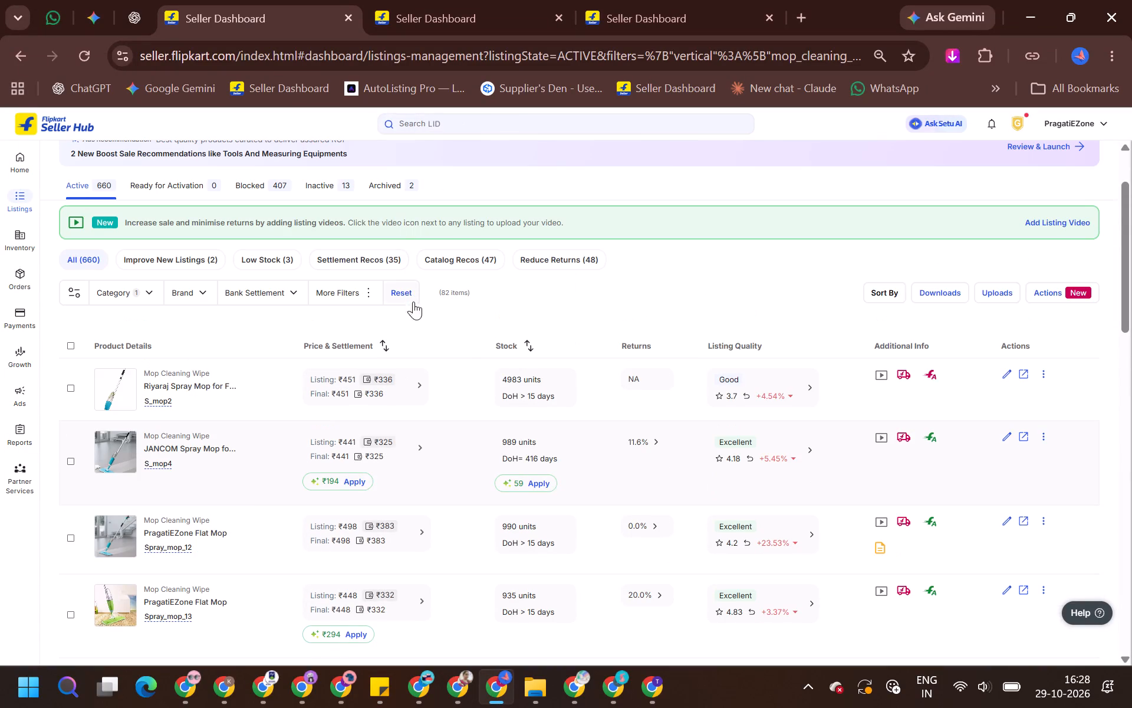
Look through the PragatiEZone mop listings and search the account's listings for "bucket".
{"action": "scroll", "coordinate": [548, 451], "scroll_direction": "down", "scroll_amount": 10}
{"action": "scroll", "coordinate": [548, 451], "scroll_direction": "up", "scroll_amount": 4}
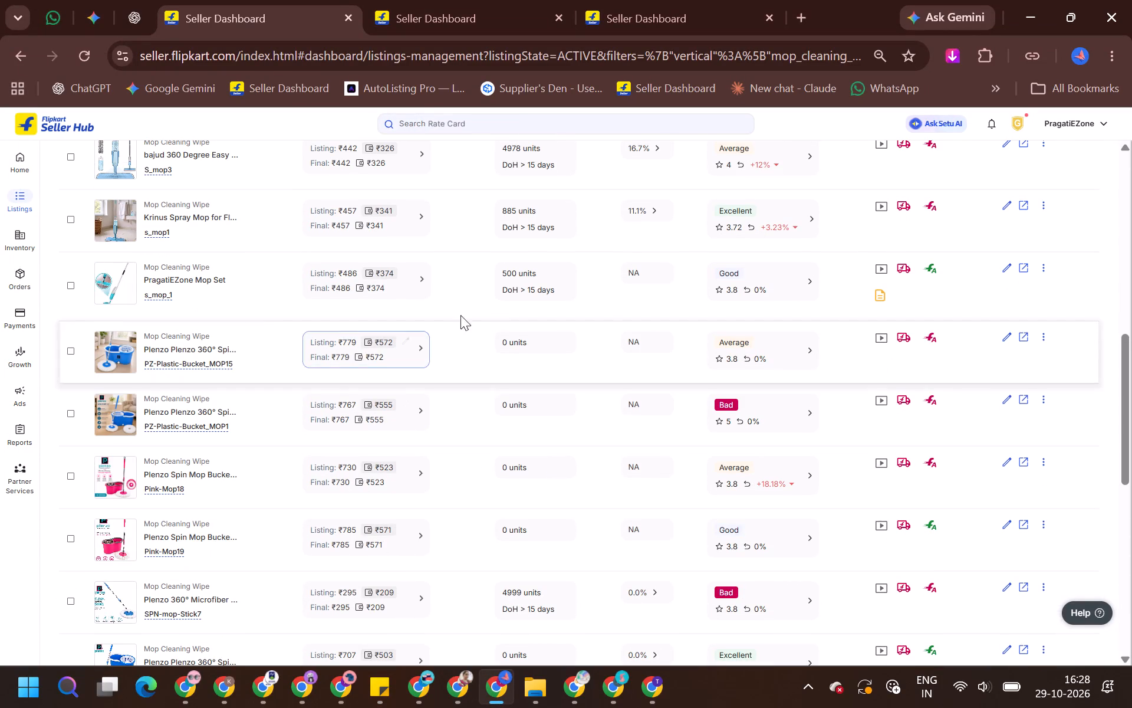
{"action": "scroll", "coordinate": [548, 287], "scroll_direction": "up", "scroll_amount": 9}
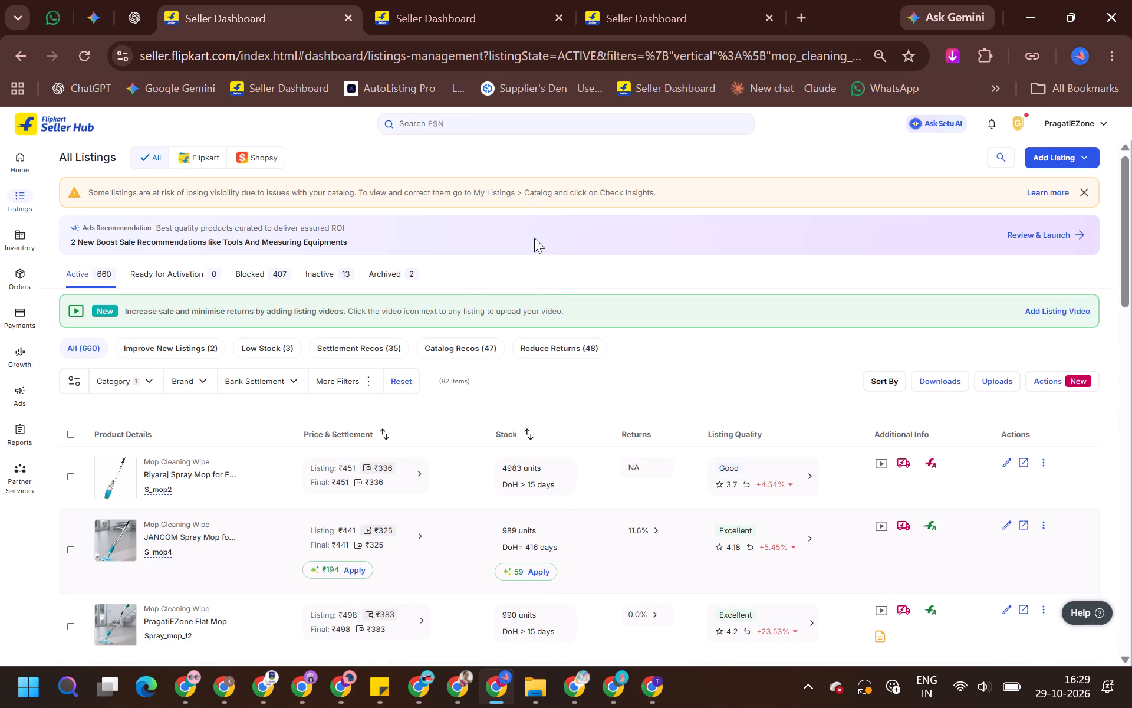
{"action": "left_click", "coordinate": [517, 133]}
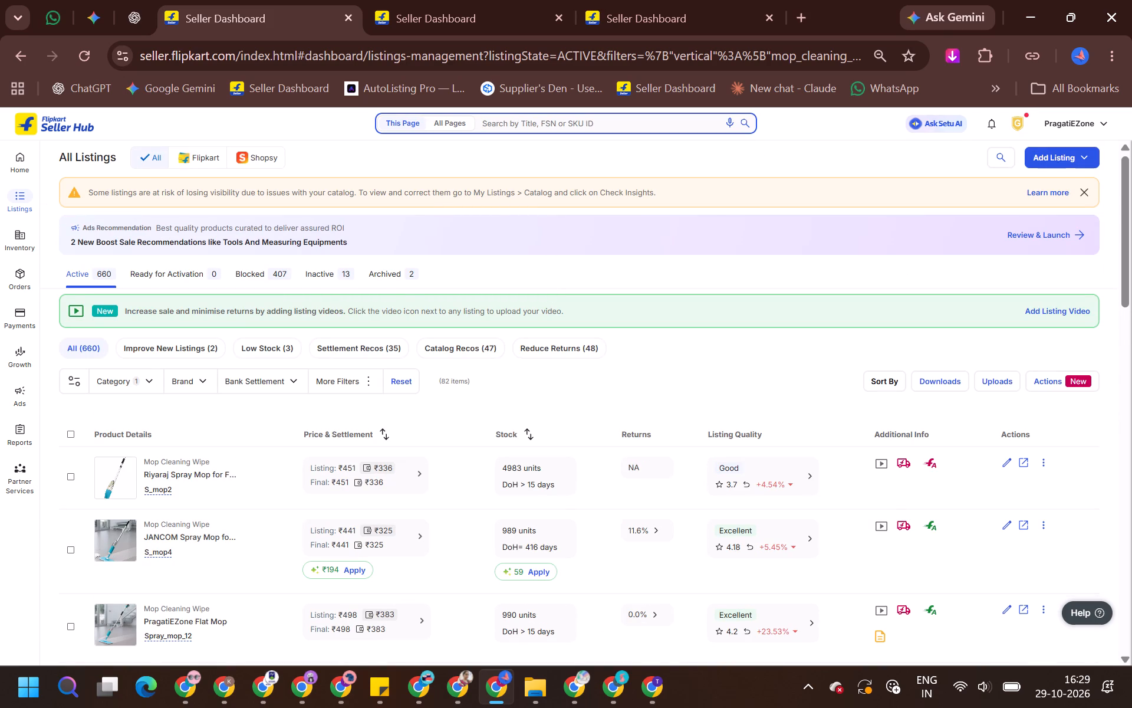
{"action": "type", "text": "bucket"}
{"action": "key", "text": "Return"}
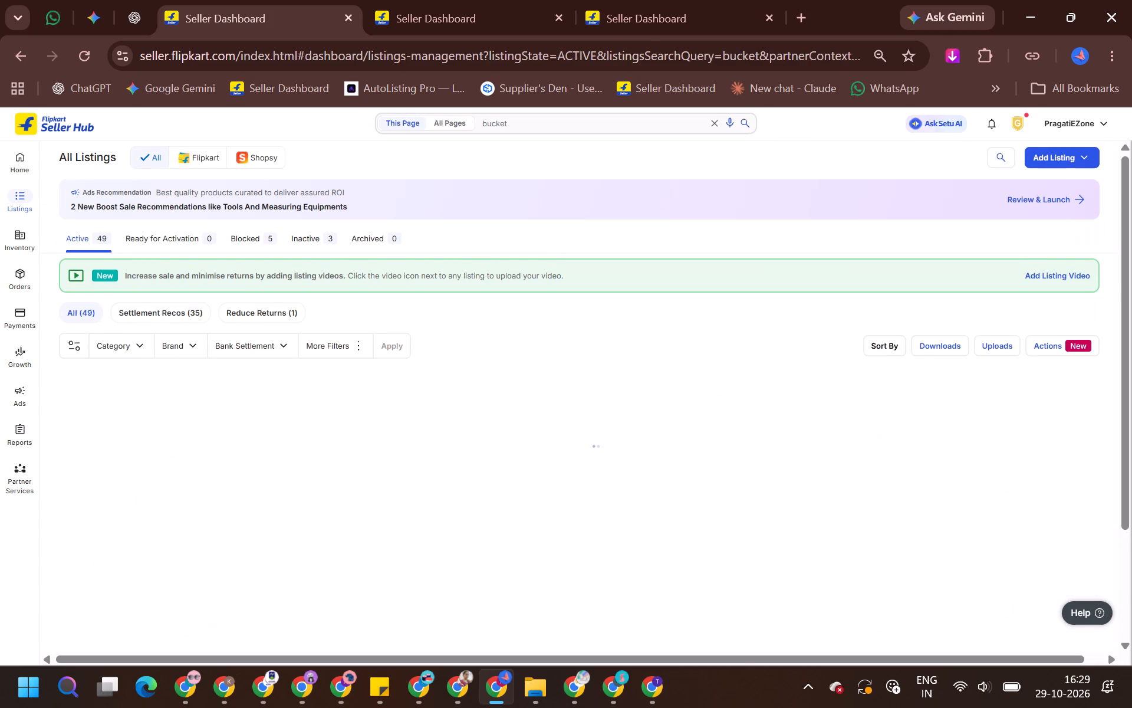
Review the prices, settlements and stock of PragatiEZone's bucket mop listings on the first and second result pages.
{"action": "scroll", "coordinate": [518, 126], "scroll_direction": "down", "scroll_amount": 2}
{"action": "scroll", "coordinate": [591, 441], "scroll_direction": "down", "scroll_amount": 4}
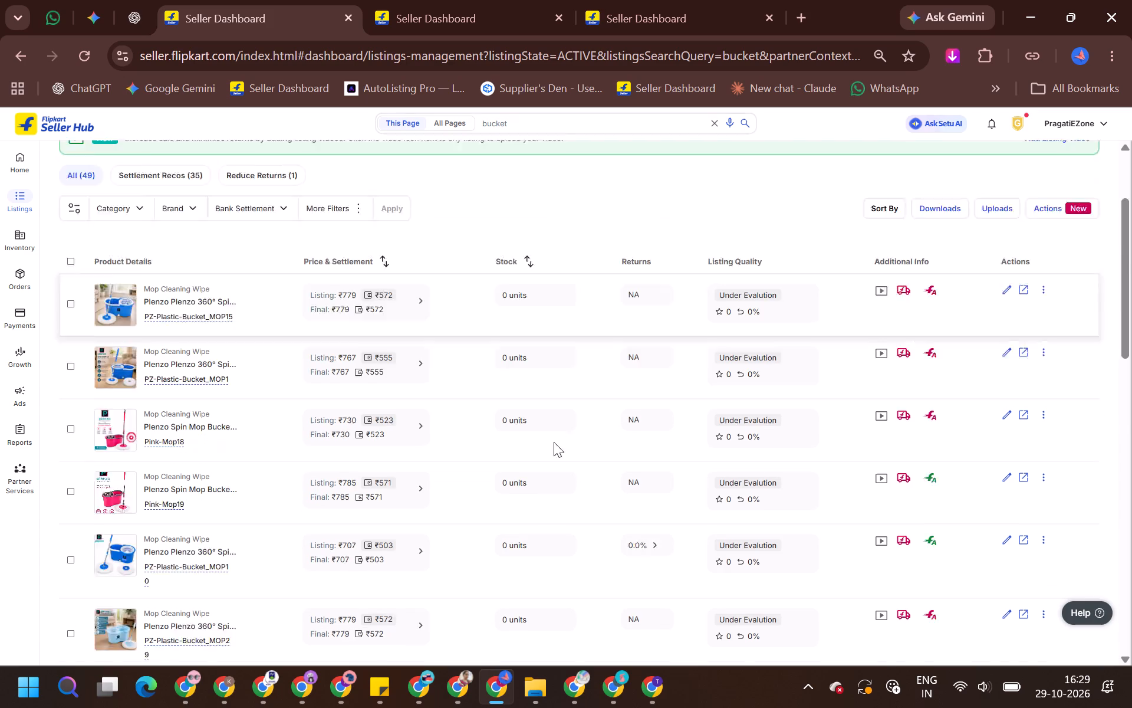
{"action": "scroll", "coordinate": [526, 436], "scroll_direction": "down", "scroll_amount": 11}
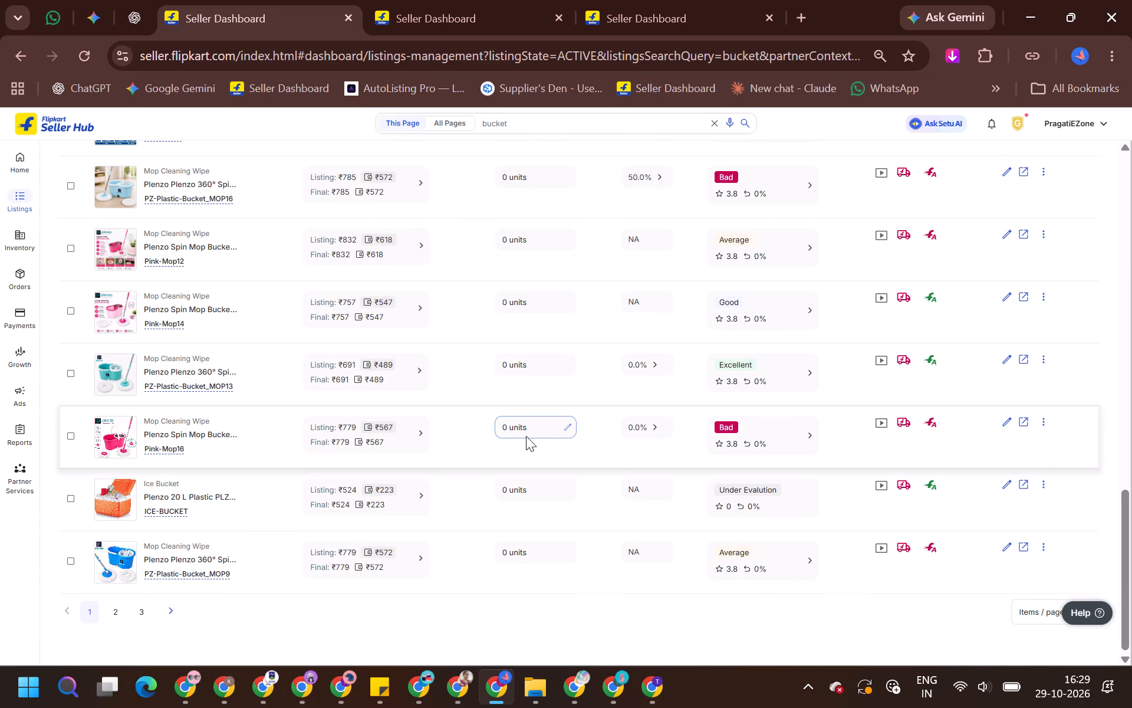
{"action": "scroll", "coordinate": [526, 436], "scroll_direction": "down", "scroll_amount": 7}
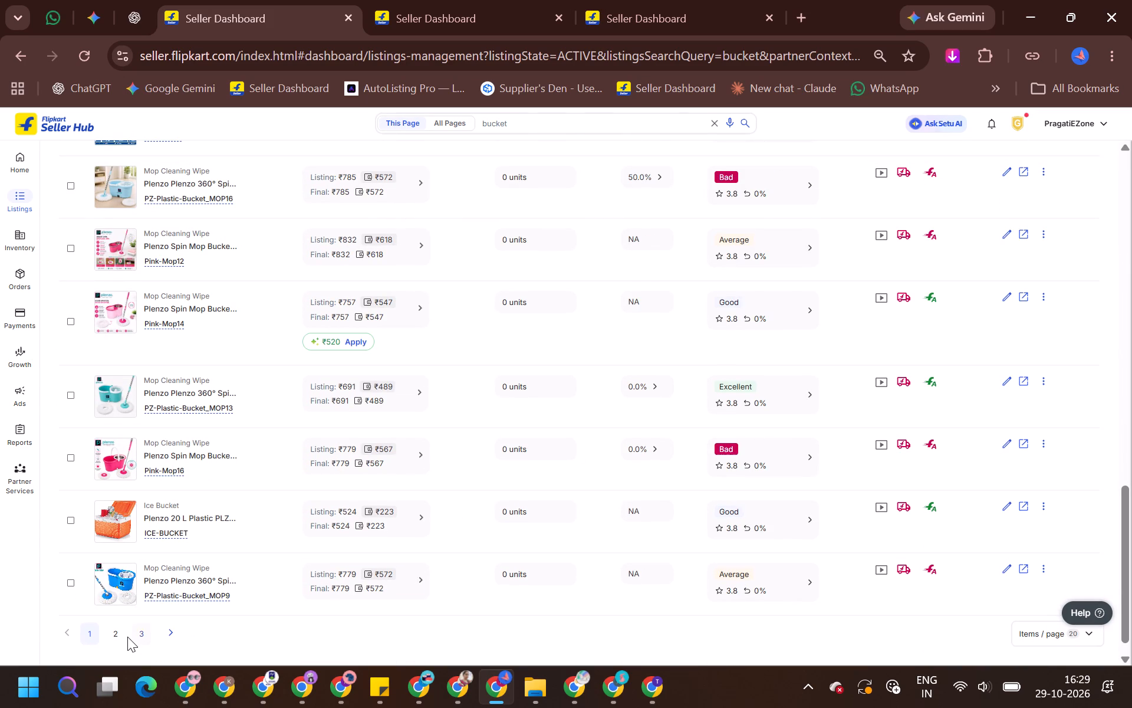
{"action": "left_click", "coordinate": [123, 634]}
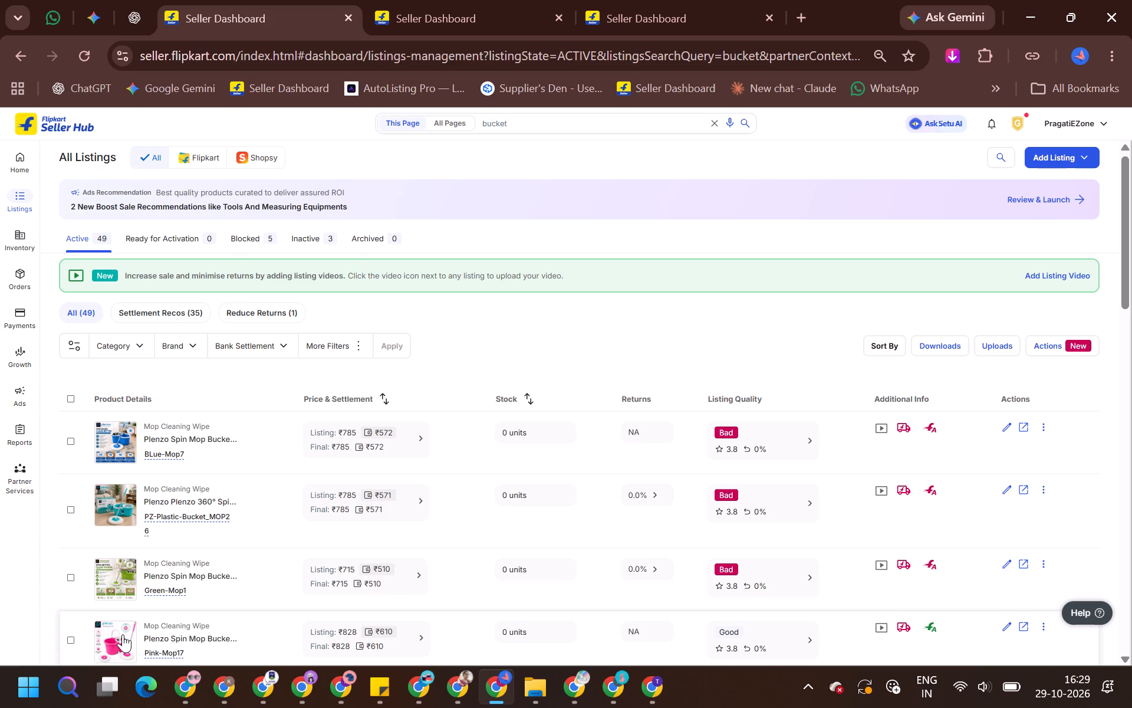
{"action": "scroll", "coordinate": [123, 634], "scroll_direction": "down", "scroll_amount": 3}
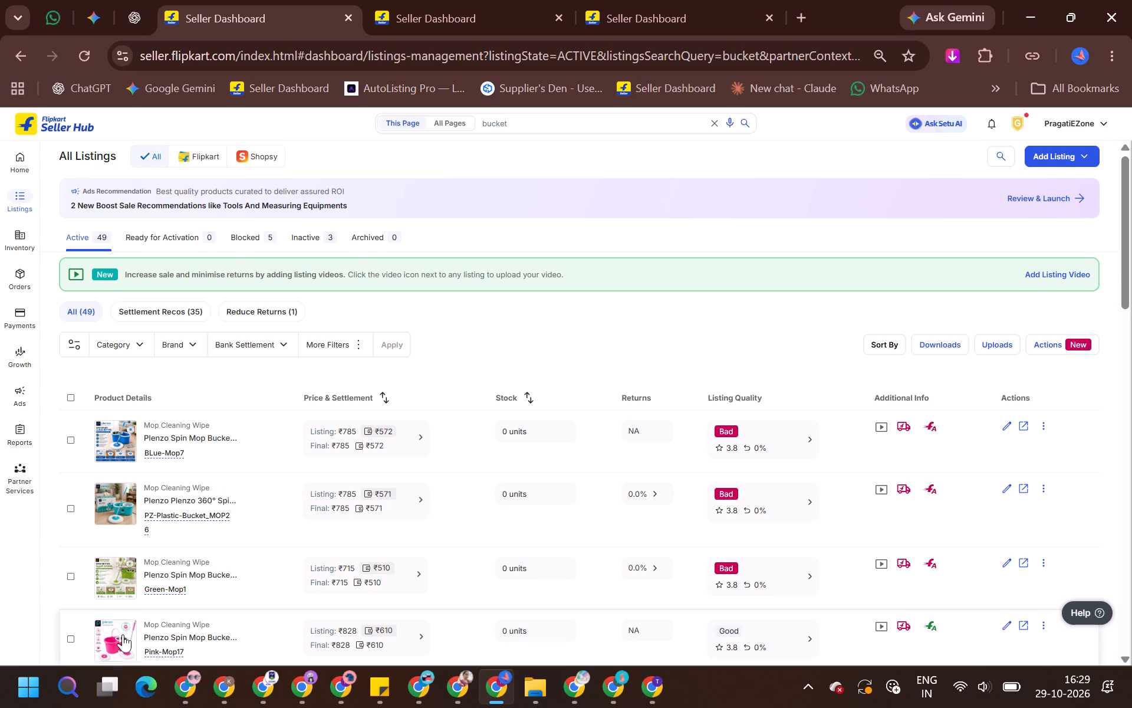
{"action": "scroll", "coordinate": [123, 634], "scroll_direction": "down", "scroll_amount": 2}
Switch to the MEETONLINEZONE account and filter all its active listings to the Mop Cleaning Wipe category, searching categories for "mop".
{"action": "left_click", "coordinate": [458, 693]}
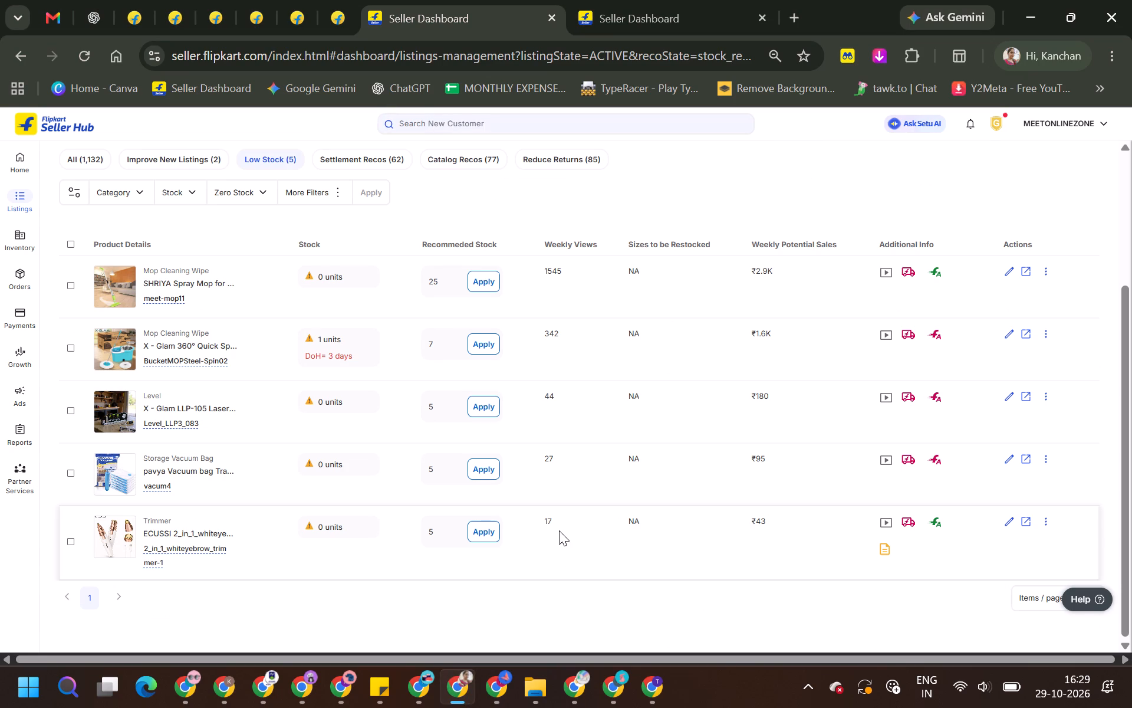
{"action": "scroll", "coordinate": [603, 425], "scroll_direction": "up", "scroll_amount": 4}
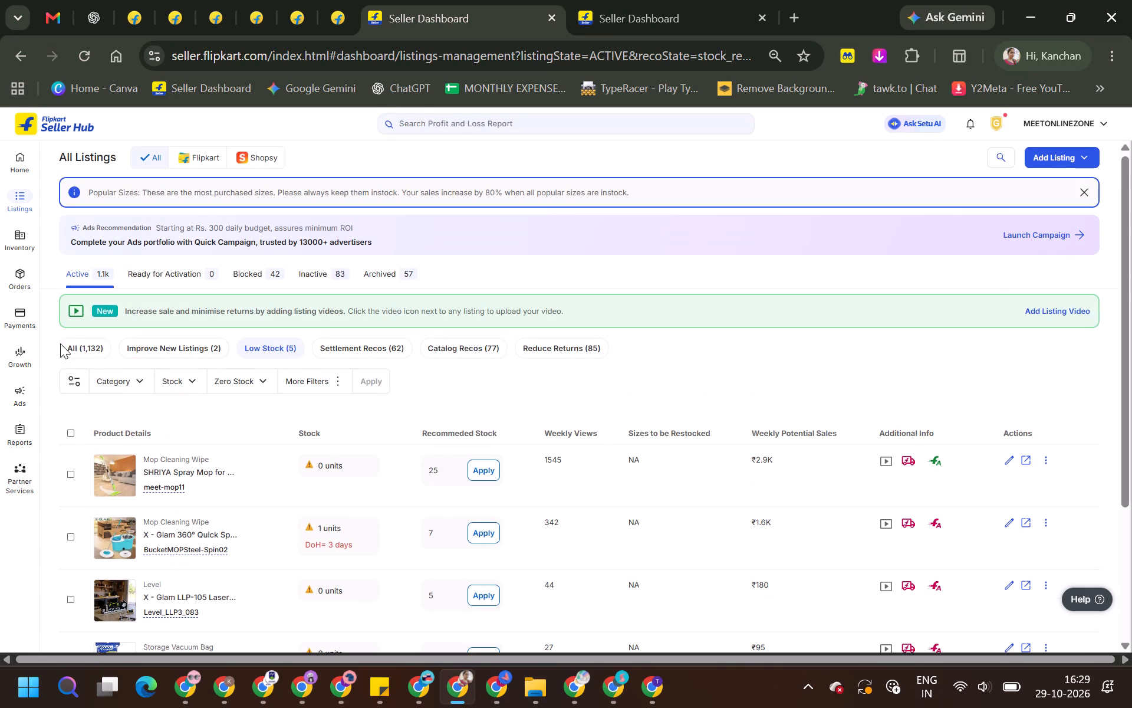
{"action": "left_click", "coordinate": [83, 346]}
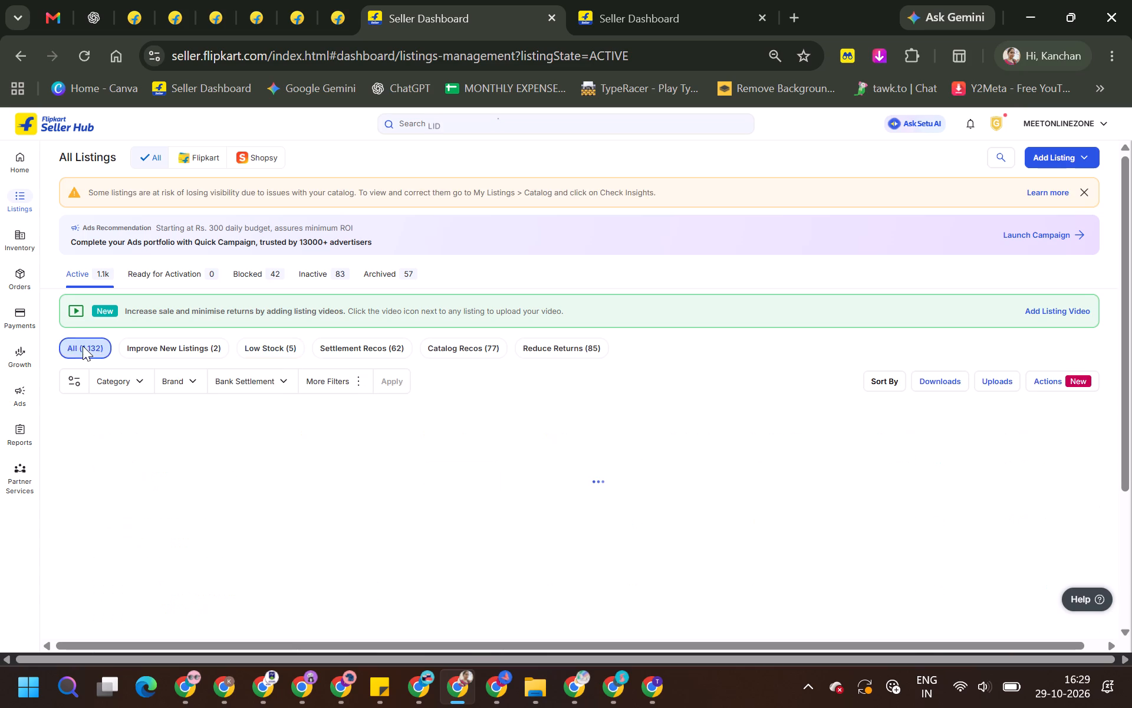
{"action": "left_click", "coordinate": [83, 346]}
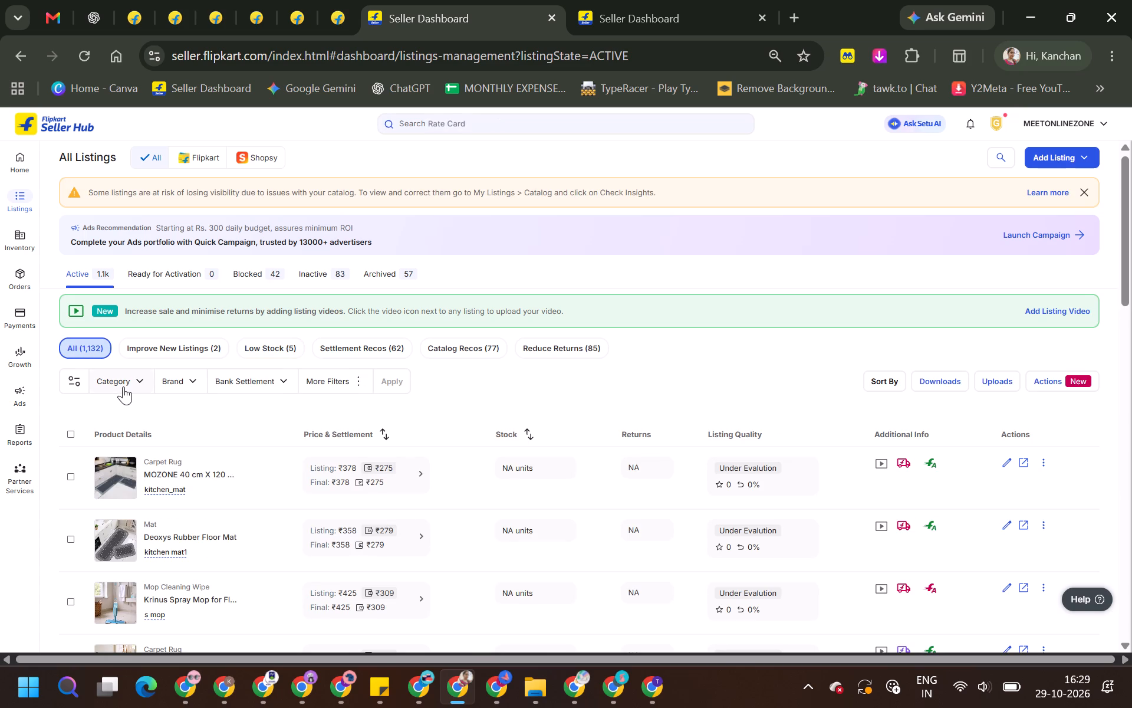
{"action": "left_click", "coordinate": [139, 379]}
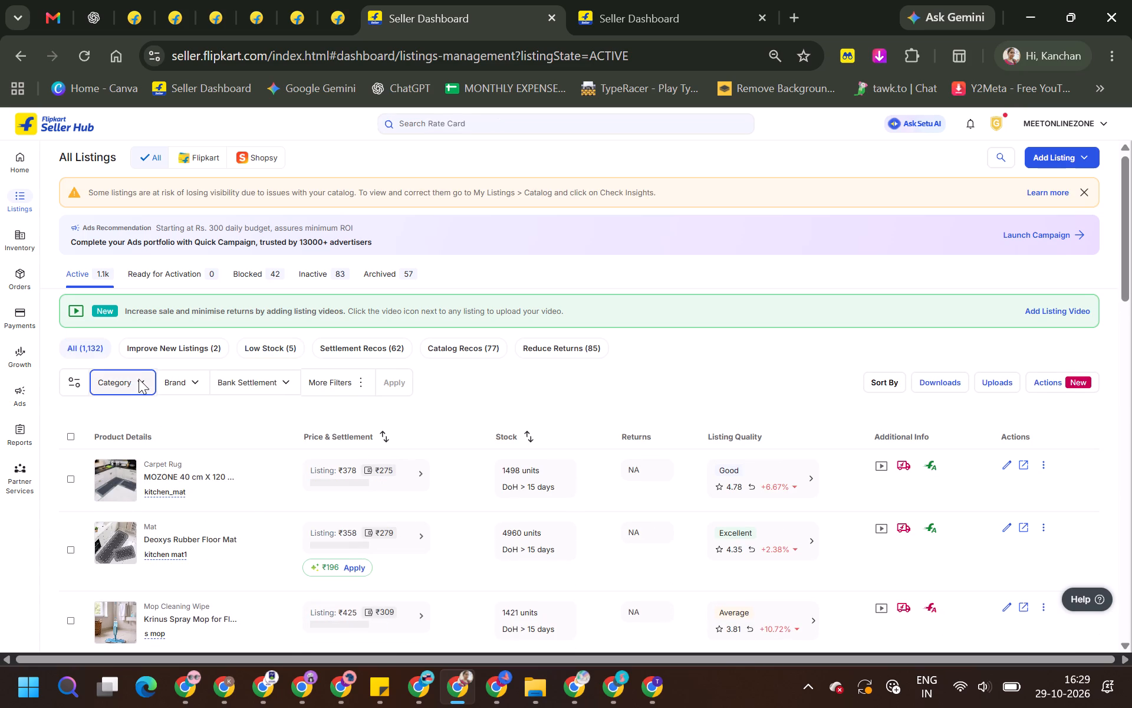
{"action": "left_click", "coordinate": [128, 422]}
{"action": "type", "text": "mop"}
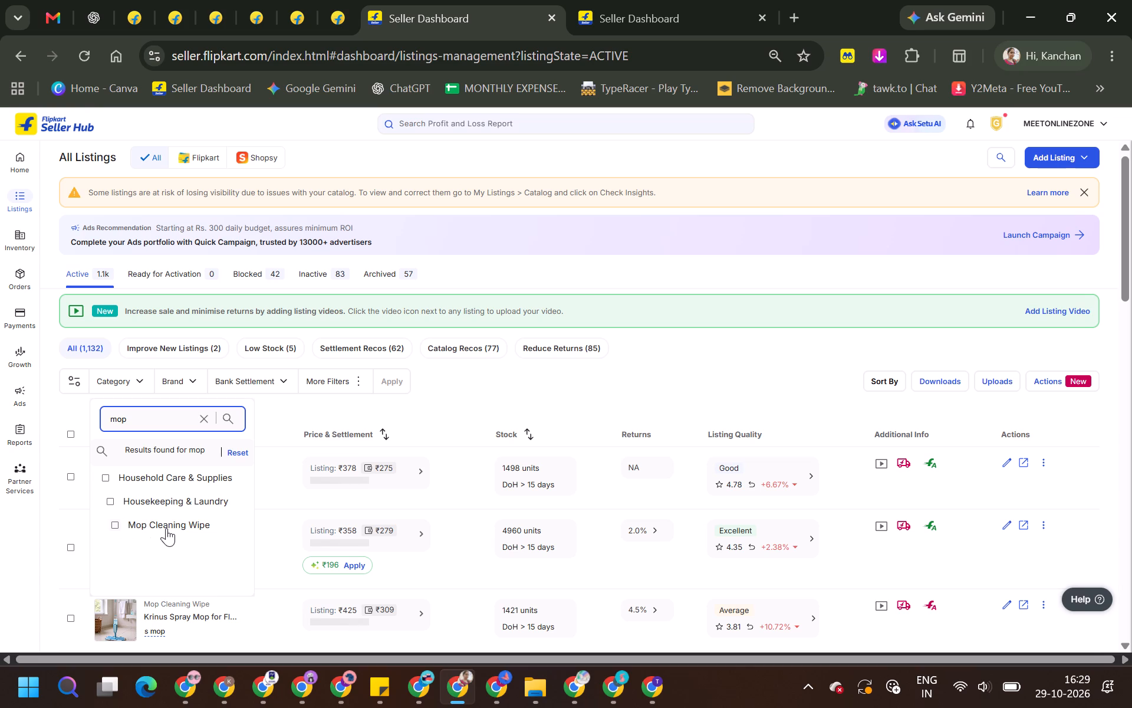
{"action": "left_click", "coordinate": [166, 528]}
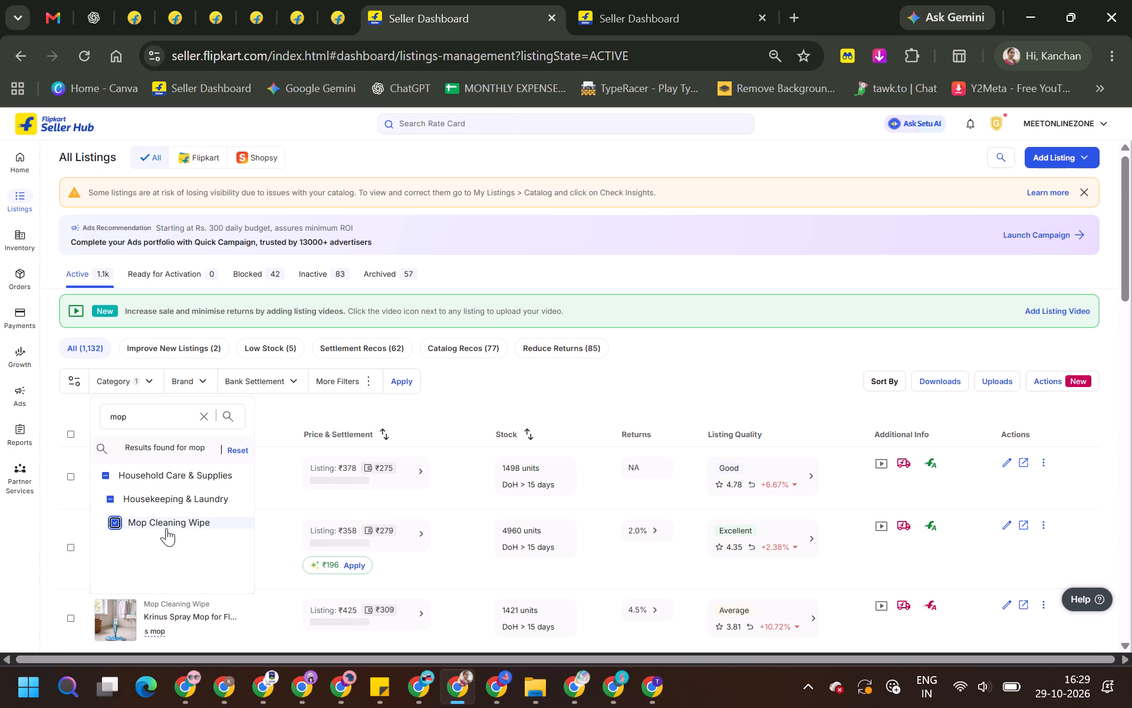
{"action": "left_click", "coordinate": [384, 381]}
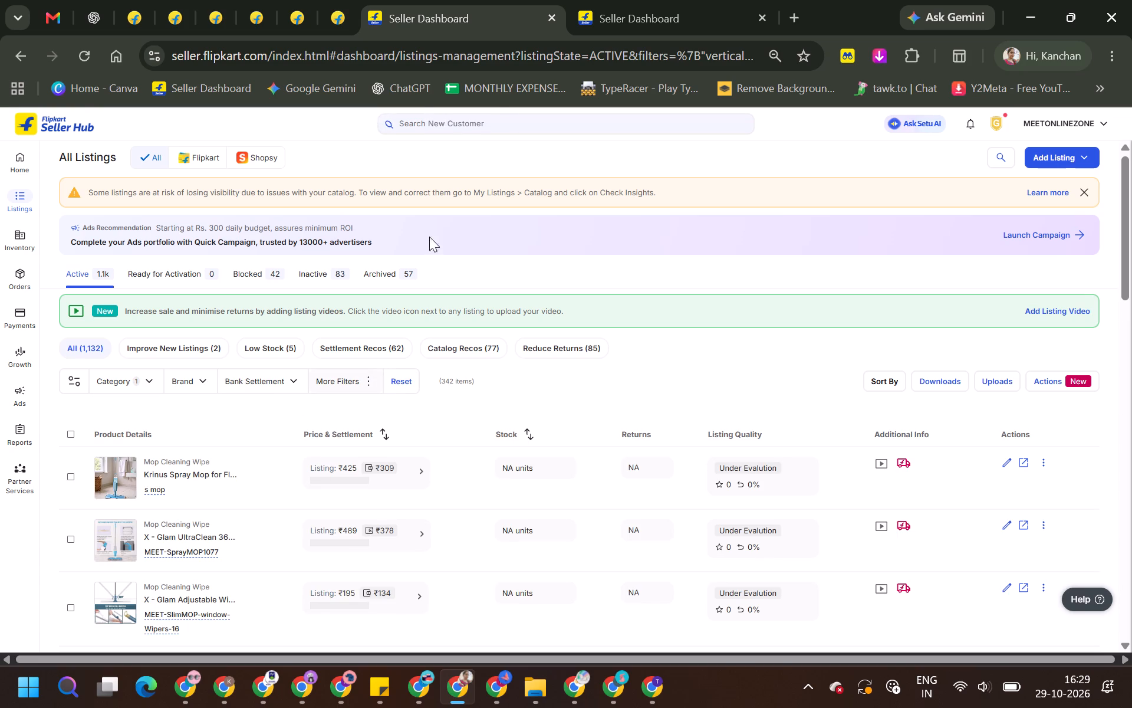
Look through the filtered MEETONLINEZONE mop listings and search the account's listings for "bucket".
{"action": "scroll", "coordinate": [397, 306], "scroll_direction": "down", "scroll_amount": 3}
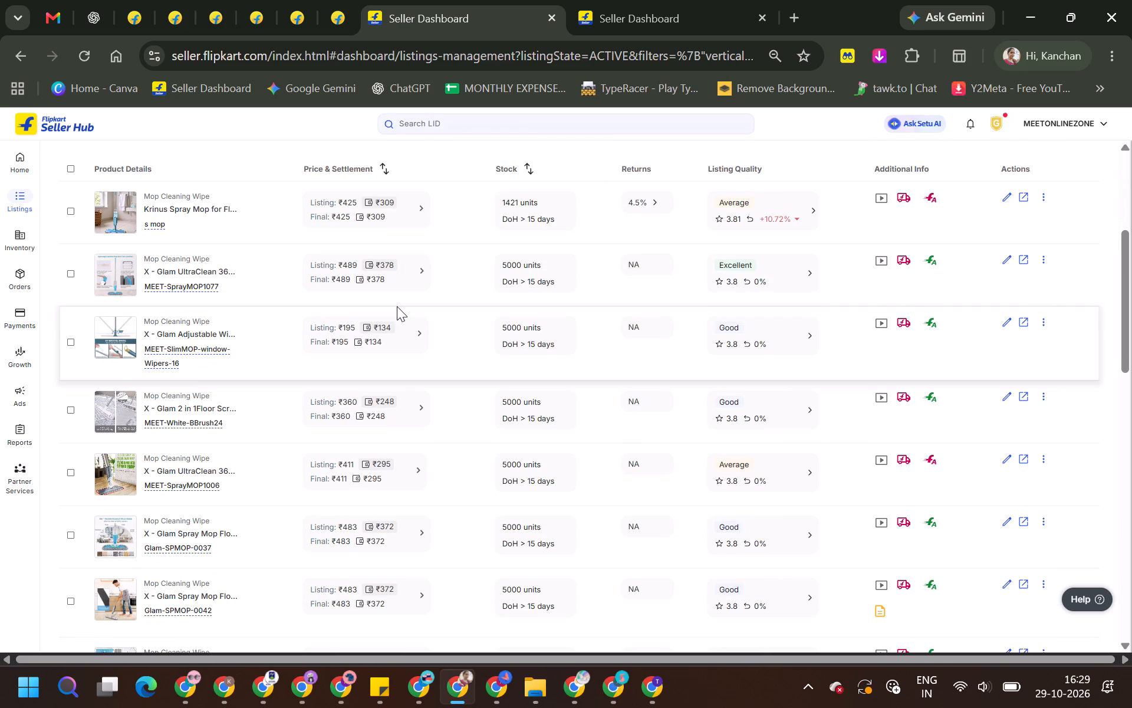
{"action": "scroll", "coordinate": [357, 311], "scroll_direction": "down", "scroll_amount": 5}
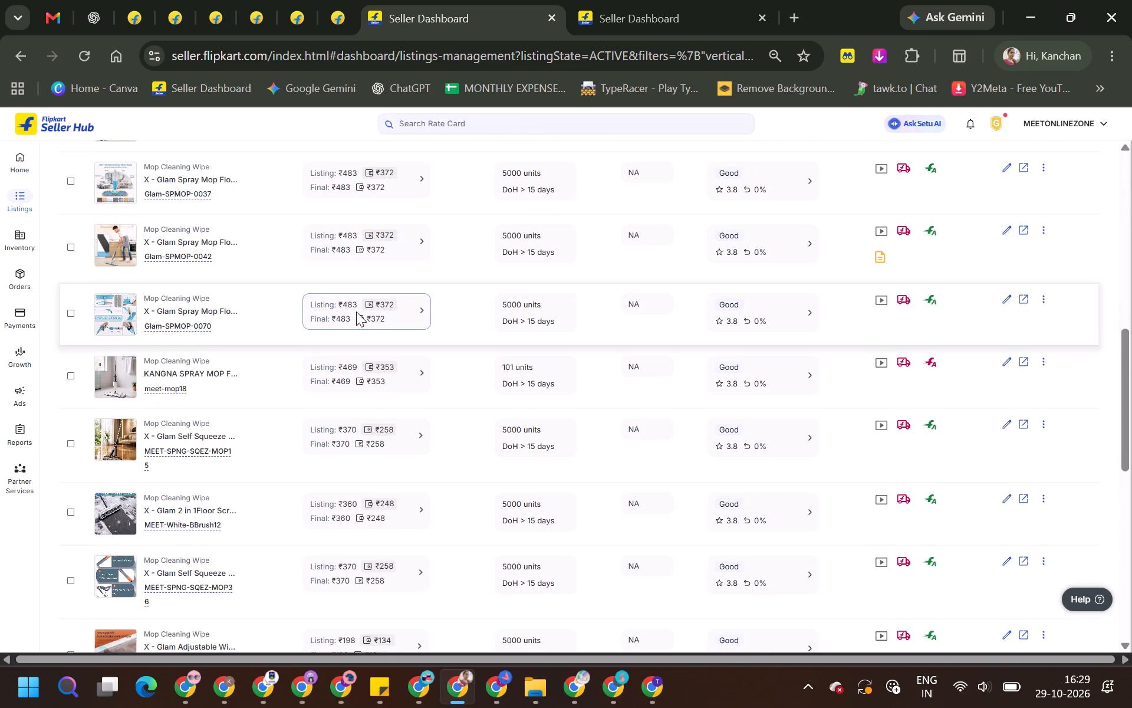
{"action": "scroll", "coordinate": [356, 312], "scroll_direction": "down", "scroll_amount": 10}
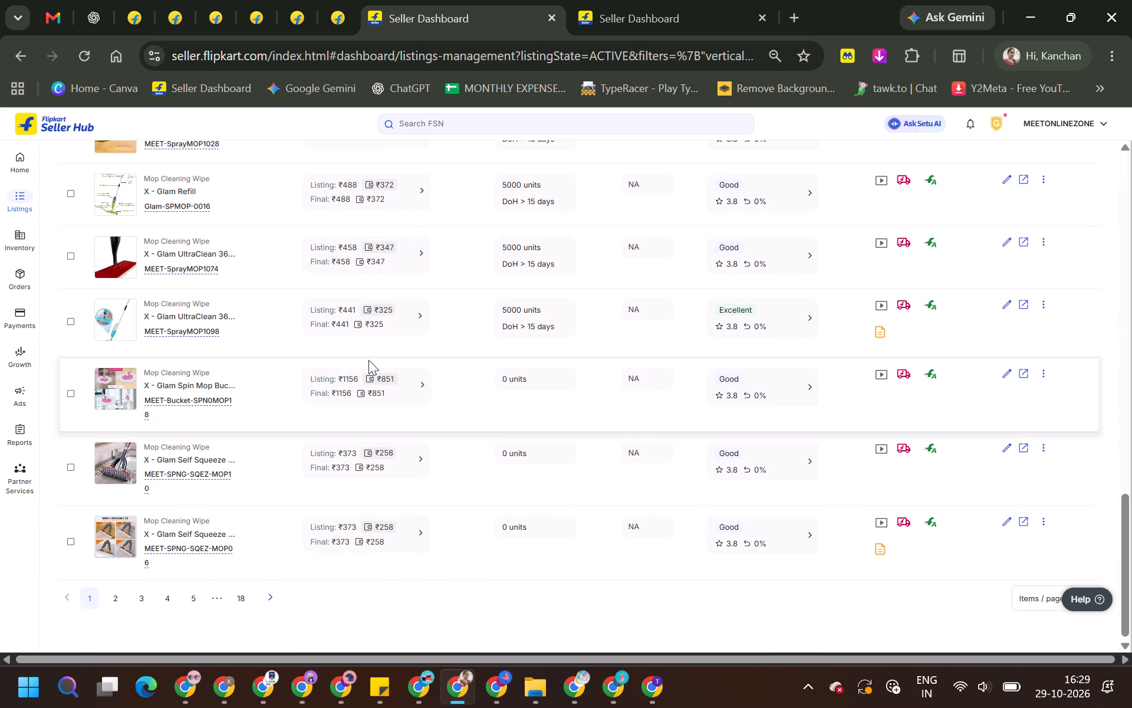
{"action": "scroll", "coordinate": [434, 350], "scroll_direction": "up", "scroll_amount": 16}
{"action": "left_click", "coordinate": [483, 129]}
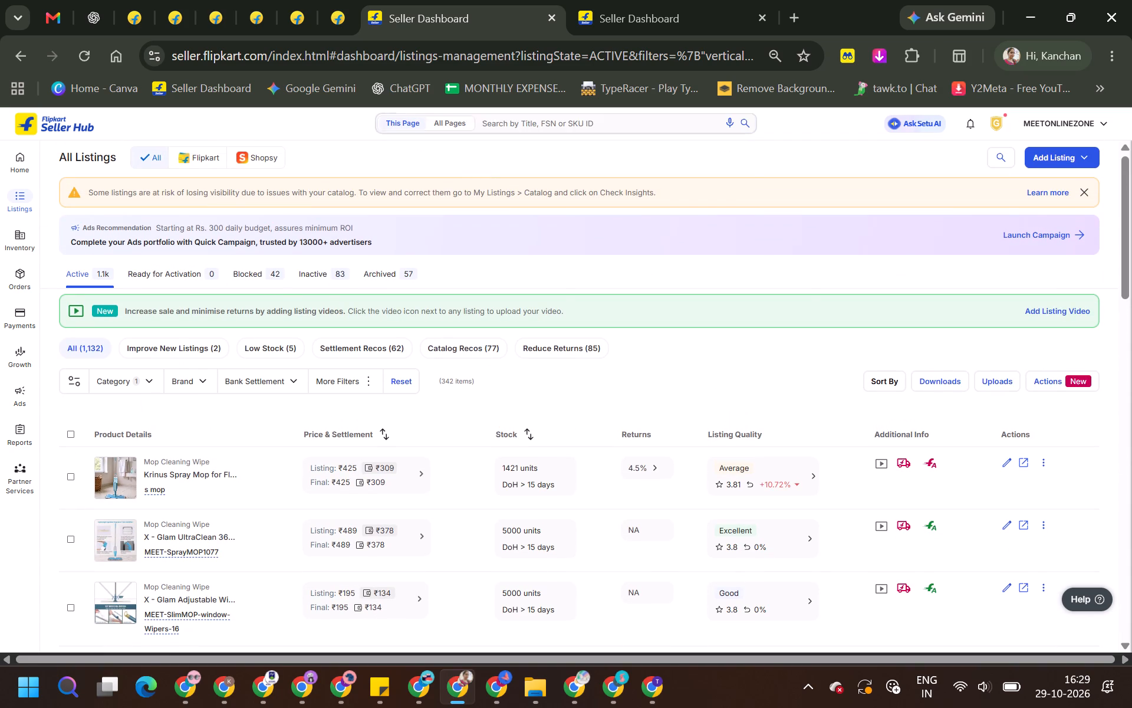
{"action": "type", "text": "bucket"}
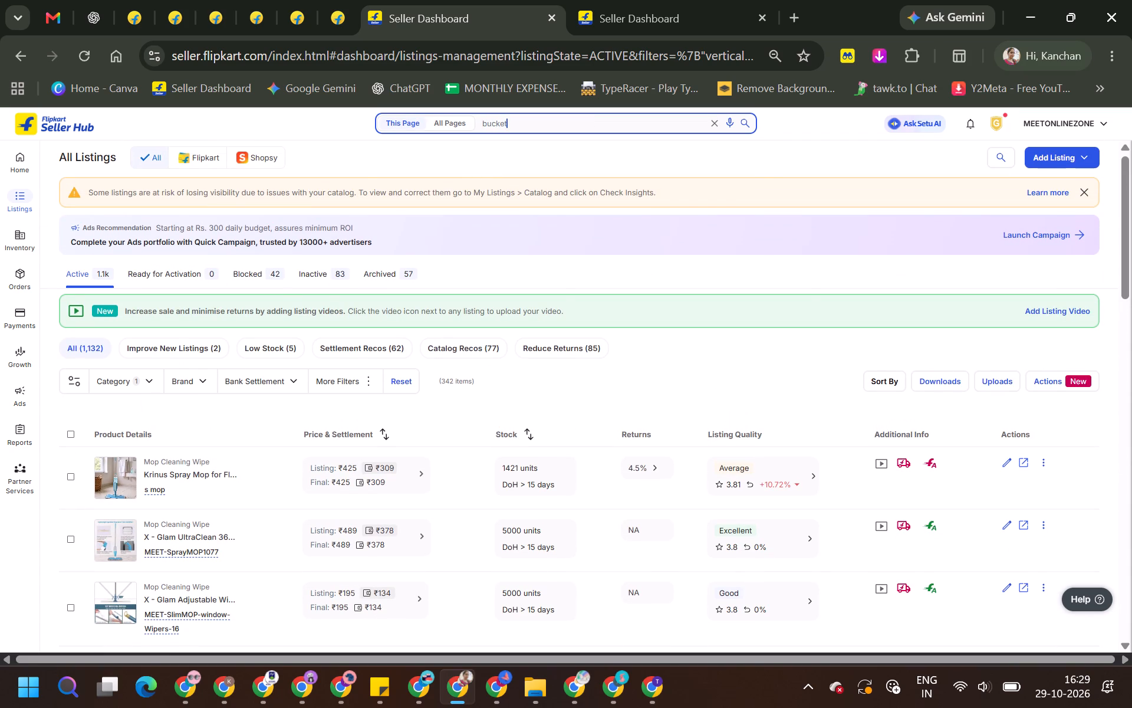
{"action": "key", "text": "Return"}
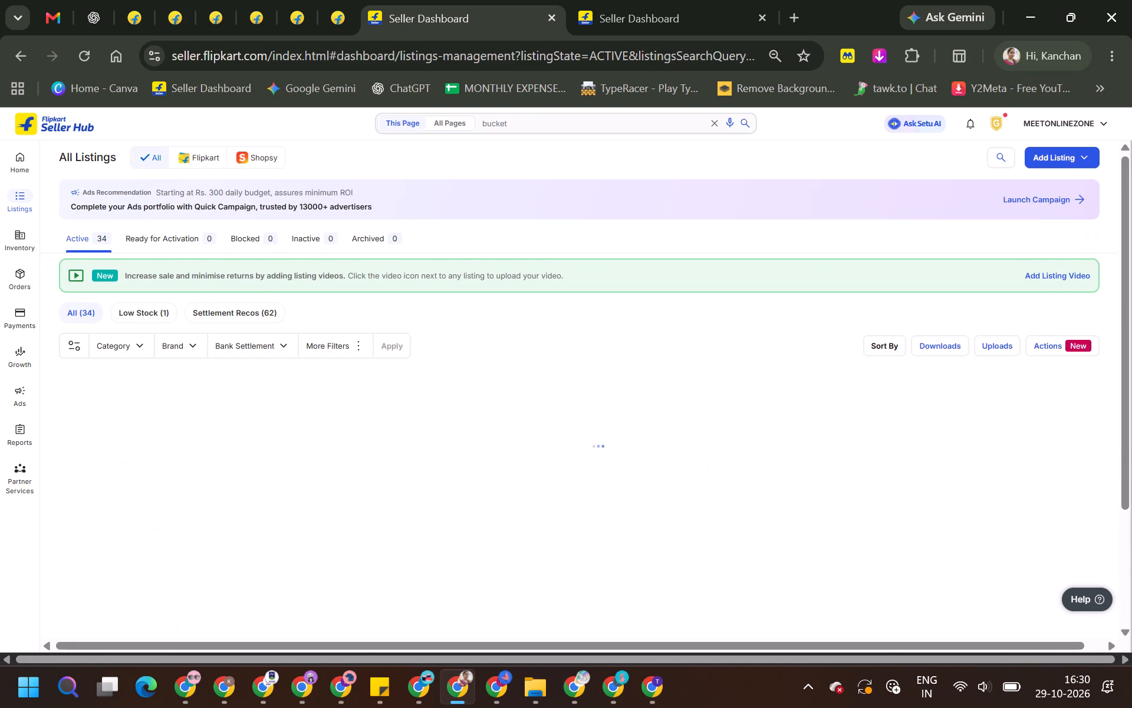
Review the prices, settlements and stock of MEETONLINEZONE's bucket mop listings on the first result page.
{"action": "scroll", "coordinate": [527, 293], "scroll_direction": "down", "scroll_amount": 5}
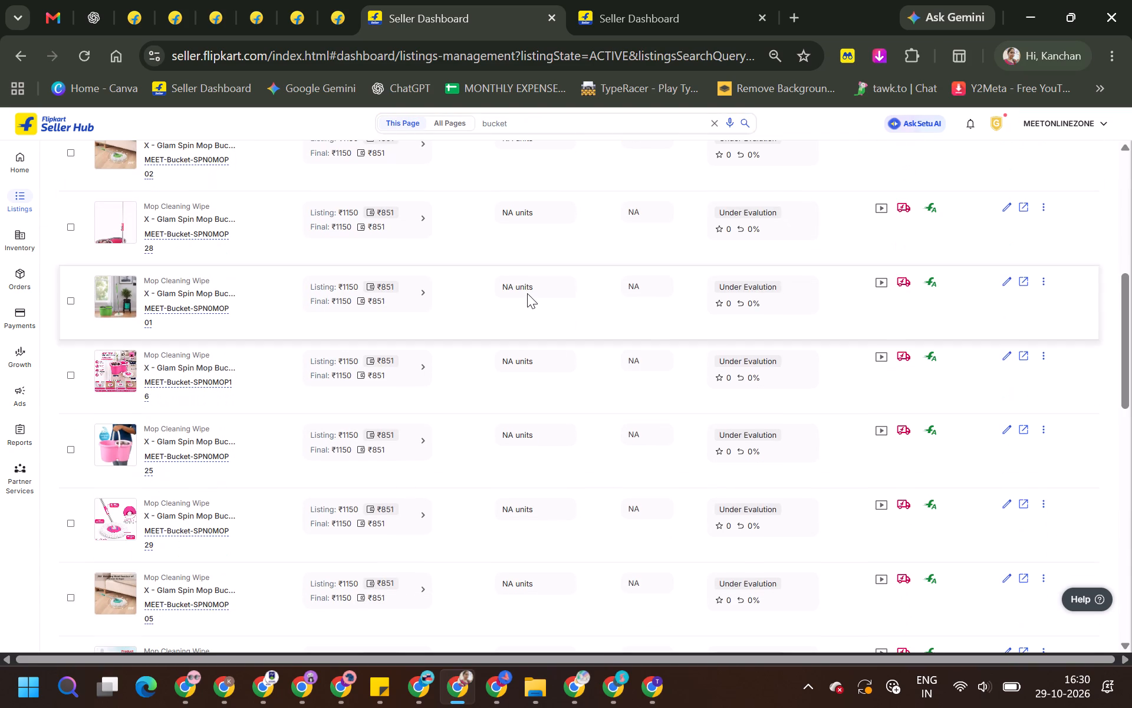
{"action": "scroll", "coordinate": [527, 293], "scroll_direction": "up", "scroll_amount": 2}
{"action": "scroll", "coordinate": [469, 348], "scroll_direction": "up", "scroll_amount": 2}
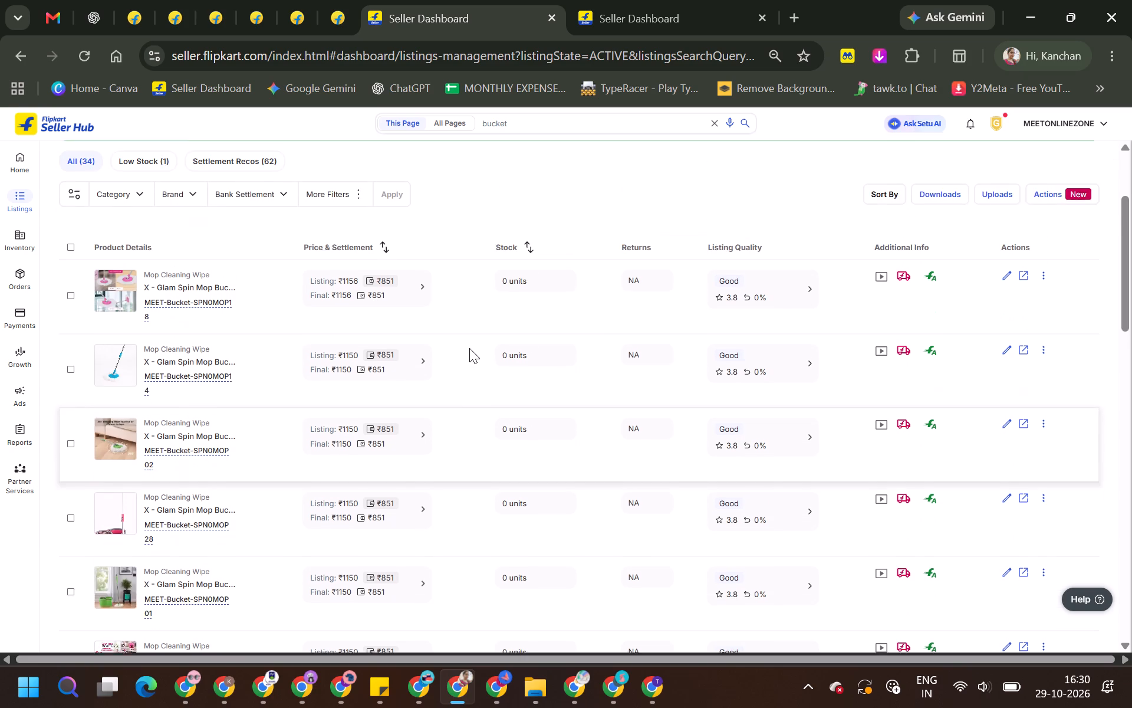
{"action": "scroll", "coordinate": [469, 348], "scroll_direction": "down", "scroll_amount": 10}
{"action": "scroll", "coordinate": [515, 410], "scroll_direction": "down", "scroll_amount": 4}
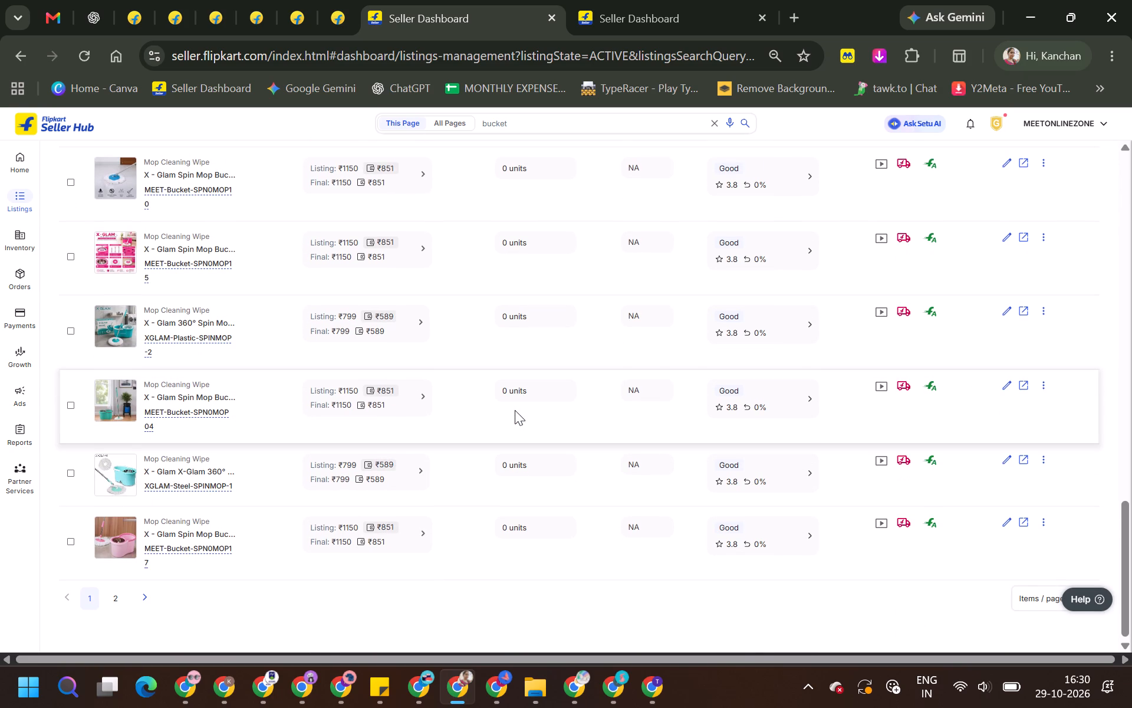
{"action": "scroll", "coordinate": [515, 410], "scroll_direction": "down", "scroll_amount": 12}
Switch to the ROHANCART seller account and open its active listings.
{"action": "left_click", "coordinate": [567, 698]}
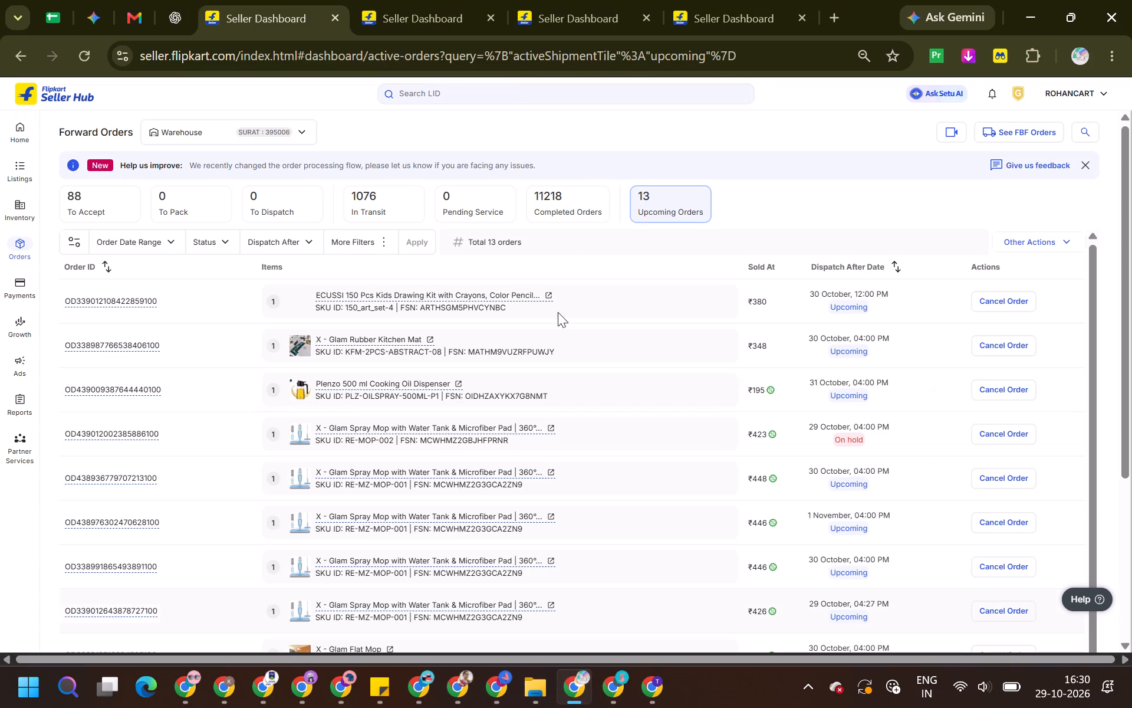
{"action": "left_click", "coordinate": [11, 170]}
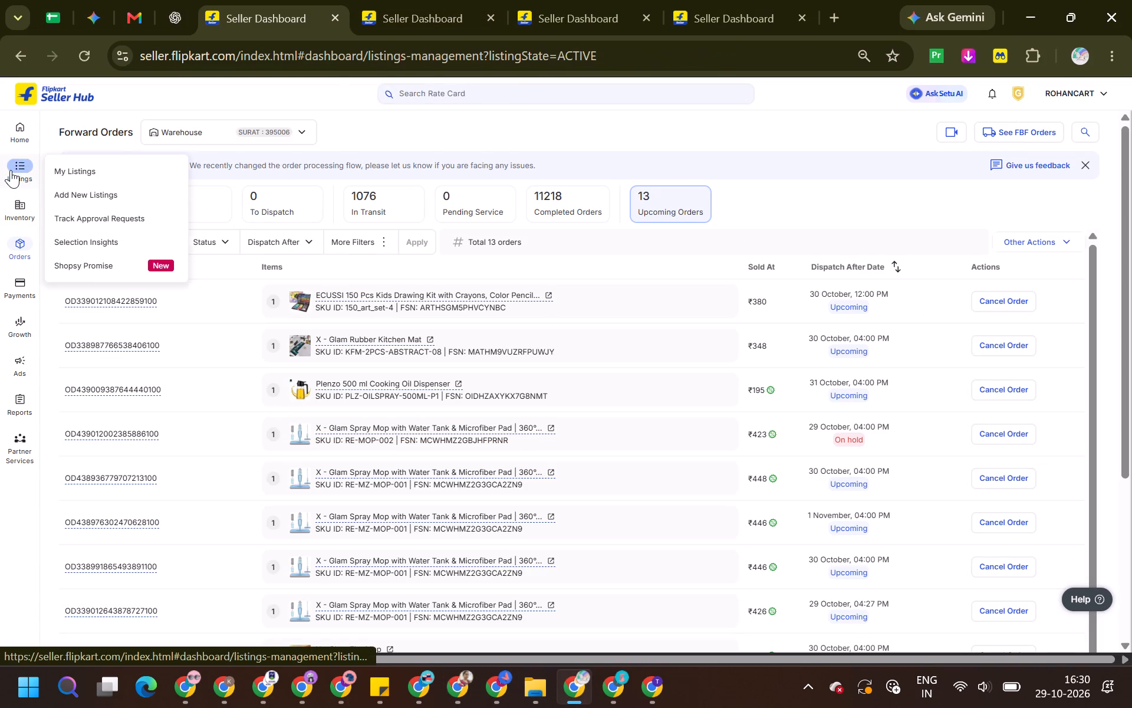
Close the three other Seller Dashboard tabs in the ROHANCART browser window.
{"action": "left_click", "coordinate": [492, 21]}
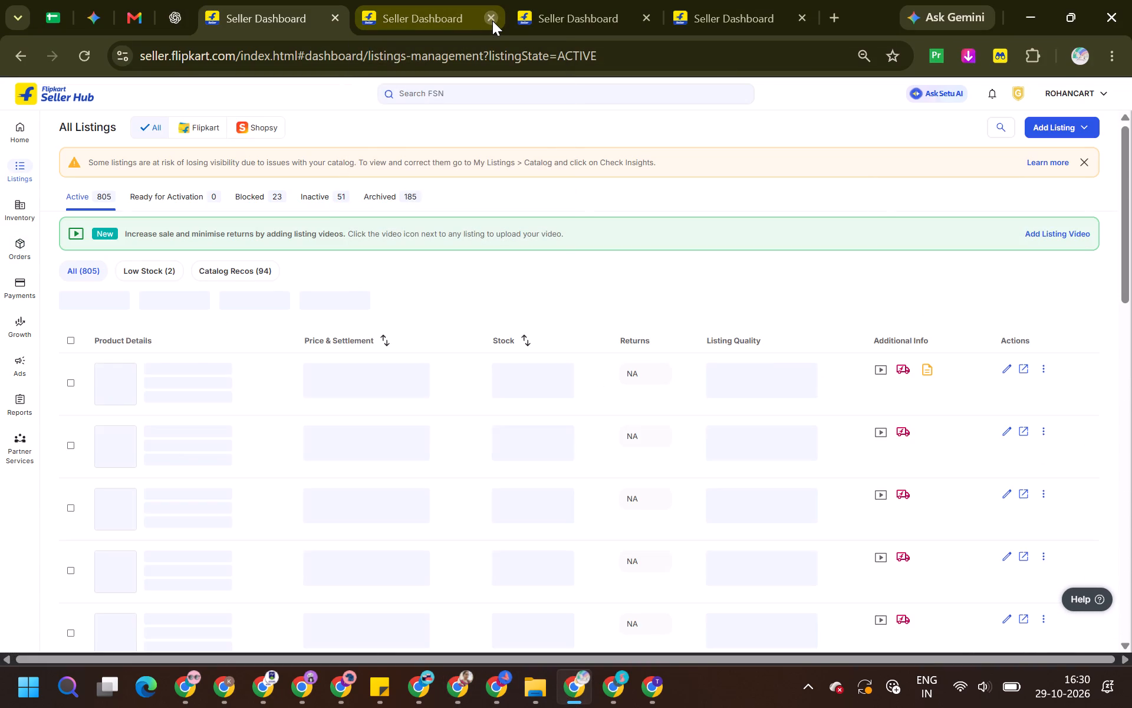
{"action": "left_click", "coordinate": [492, 21]}
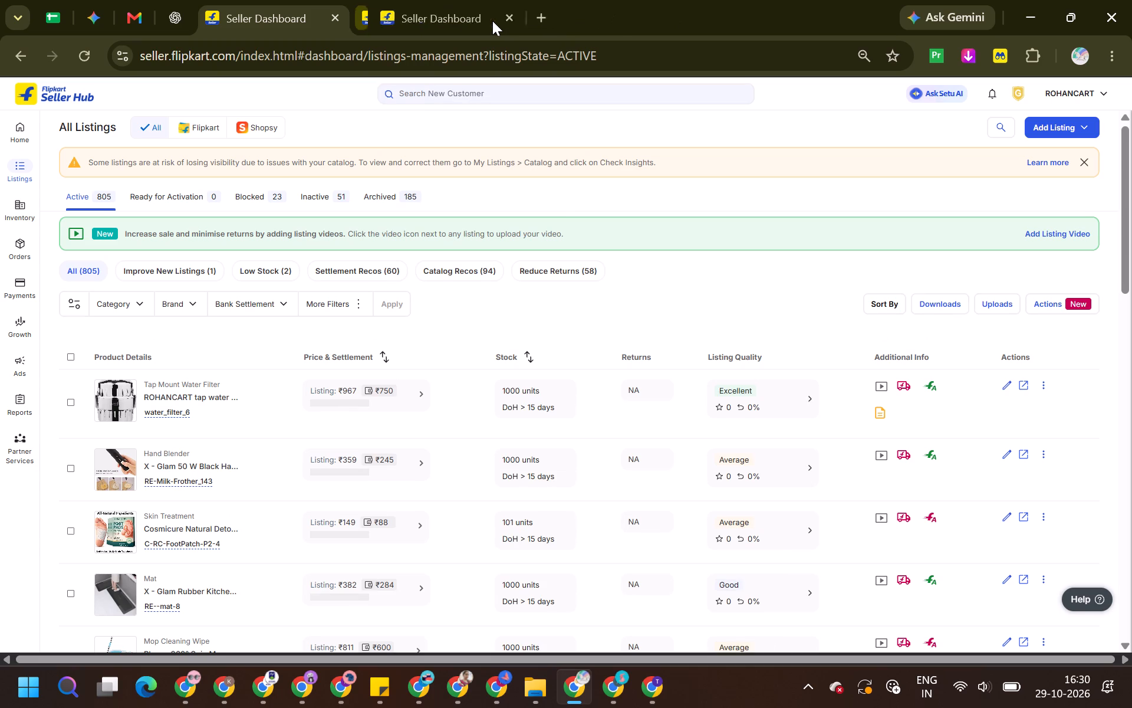
{"action": "left_click", "coordinate": [443, 13]}
{"action": "left_click", "coordinate": [491, 17]}
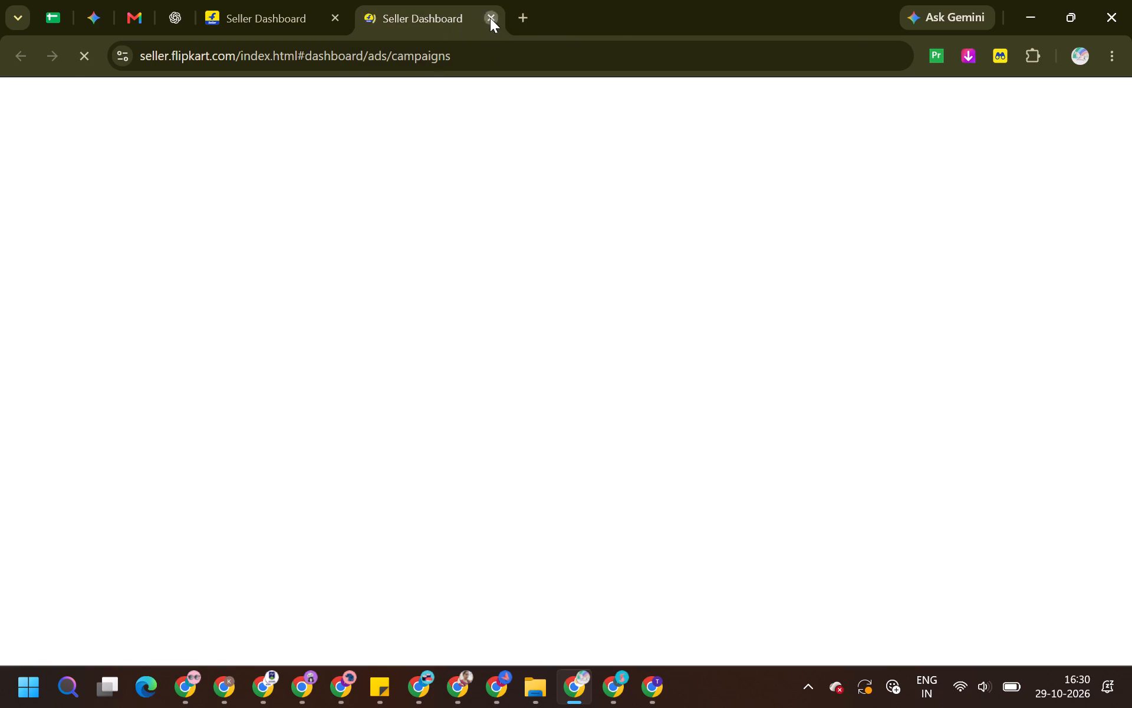
Filter ROHANCART's active listings by the Mop Cleaning Wipe category and apply the filter.
{"action": "scroll", "coordinate": [660, 230], "scroll_direction": "up", "scroll_amount": 5}
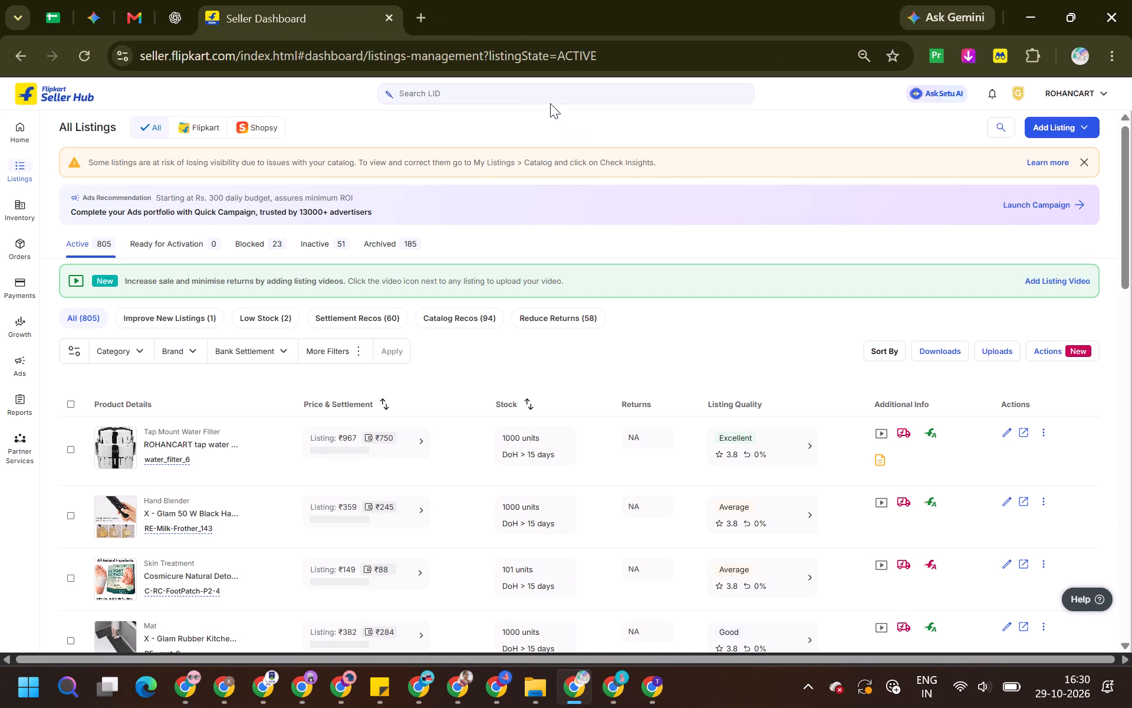
{"action": "left_click", "coordinate": [531, 91]}
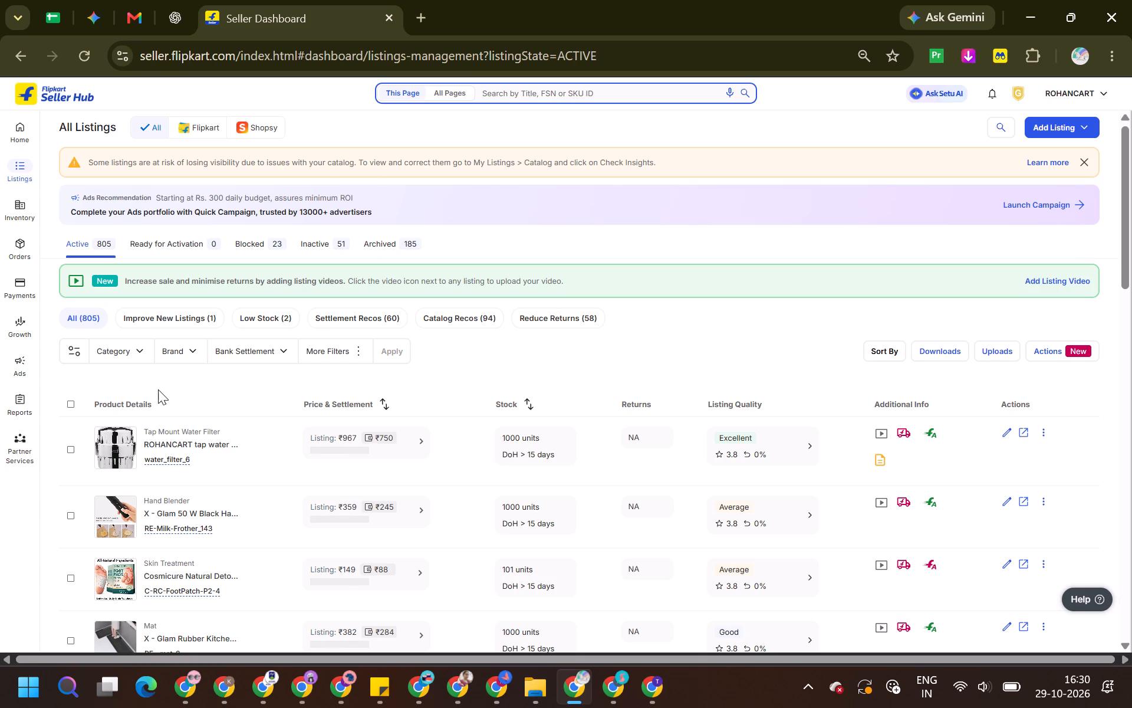
{"action": "left_click_drag", "start_coordinate": [133, 371], "coordinate": [132, 365]}
{"action": "left_click", "coordinate": [132, 363]}
{"action": "left_click", "coordinate": [137, 359]}
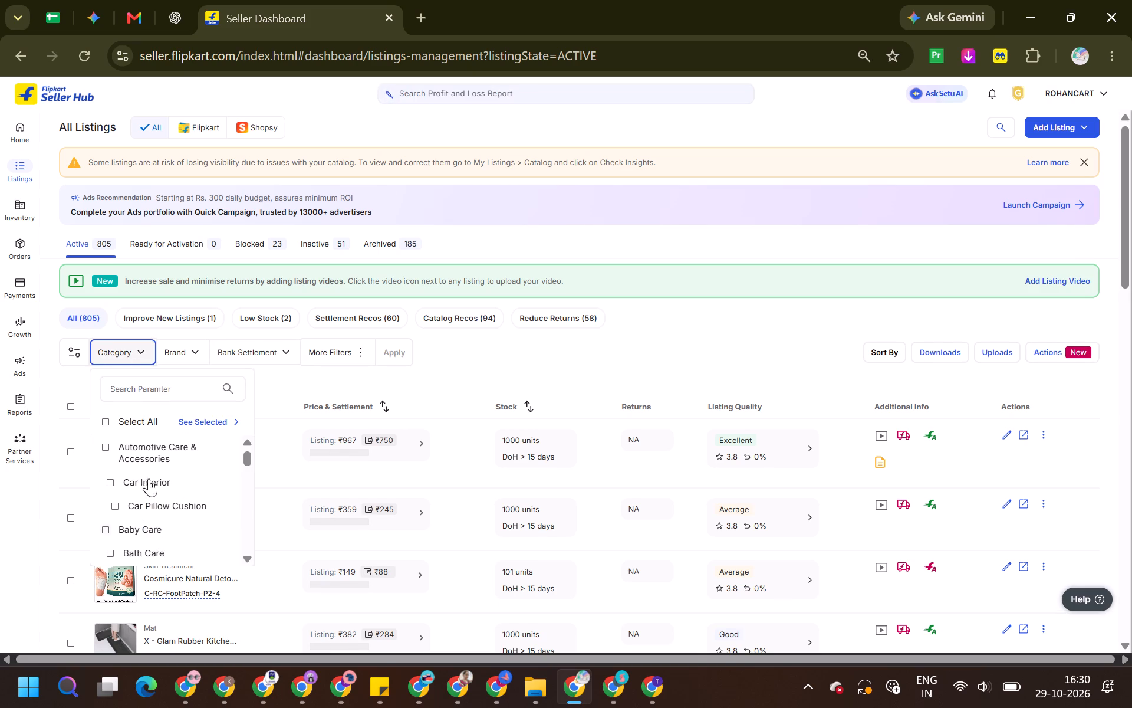
{"action": "left_click", "coordinate": [146, 385]}
{"action": "type", "text": "mop"}
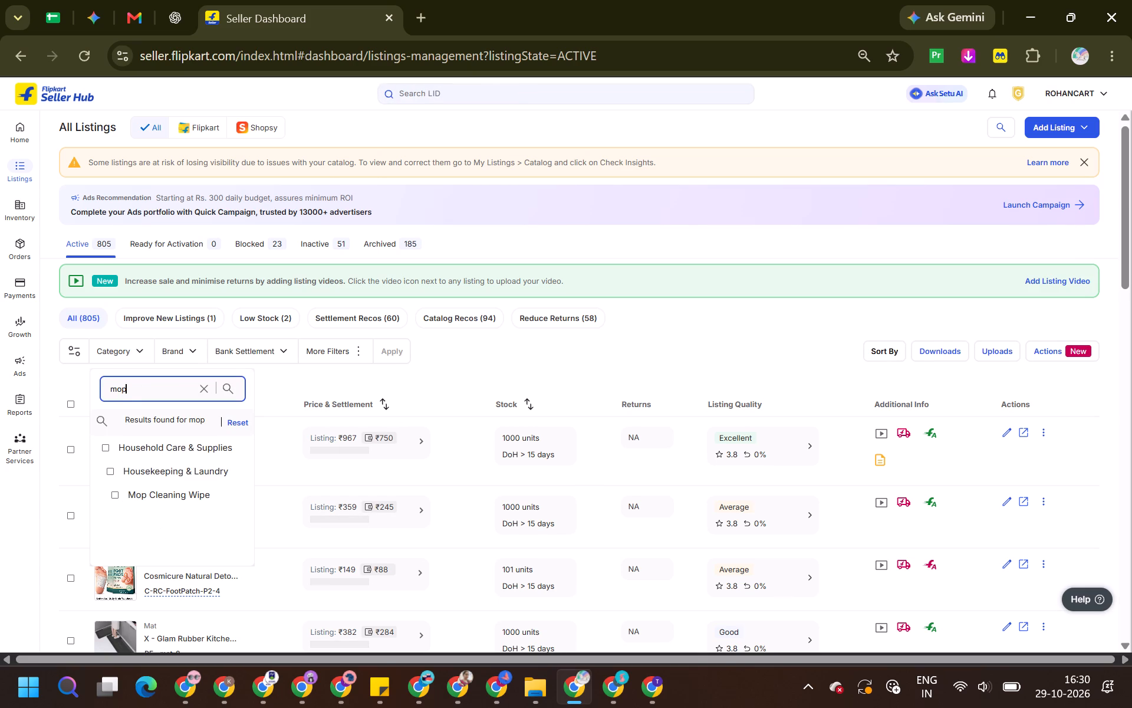
{"action": "left_click", "coordinate": [181, 503]}
{"action": "left_click", "coordinate": [177, 493]}
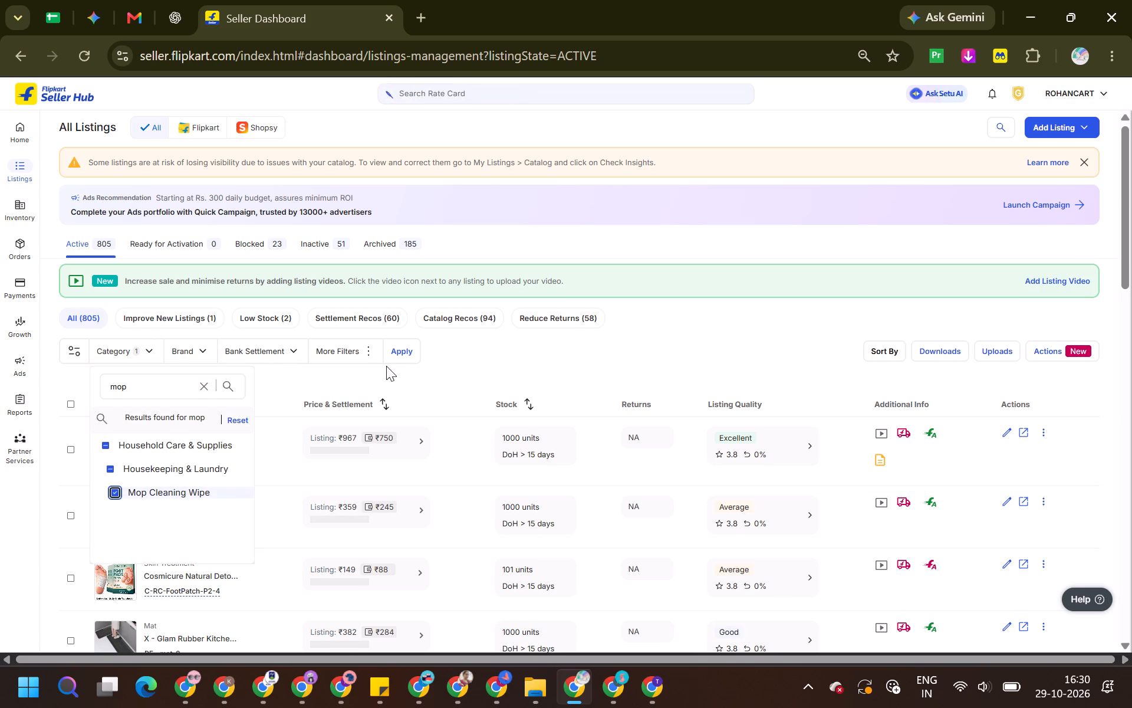
{"action": "left_click", "coordinate": [406, 363]}
{"action": "left_click", "coordinate": [406, 357]}
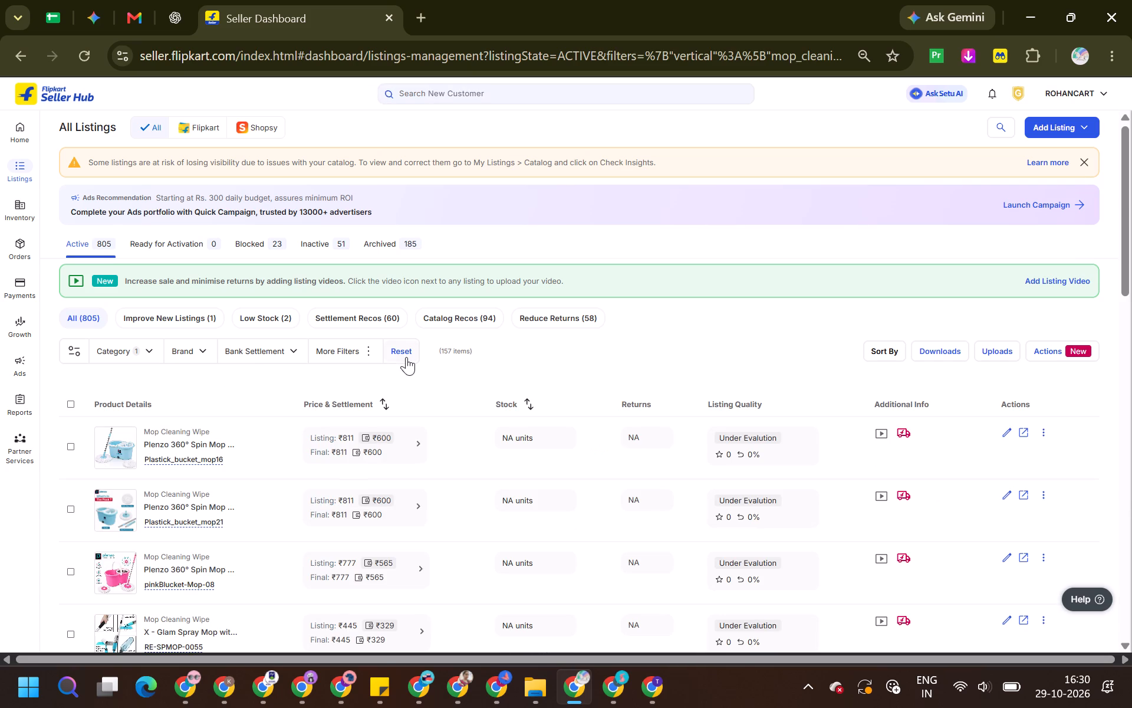
Look through the filtered ROHANCART mop listings and search the account's listings for "bucket".
{"action": "scroll", "coordinate": [396, 313], "scroll_direction": "down", "scroll_amount": 2}
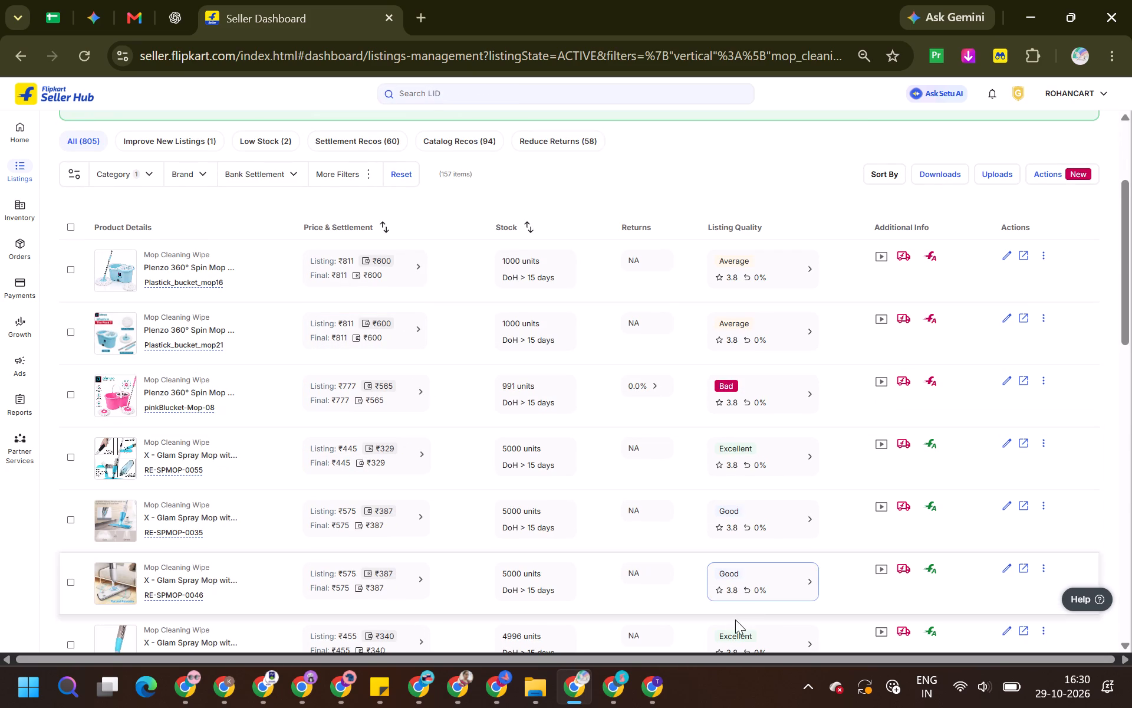
{"action": "scroll", "coordinate": [272, 295], "scroll_direction": "up", "scroll_amount": 1}
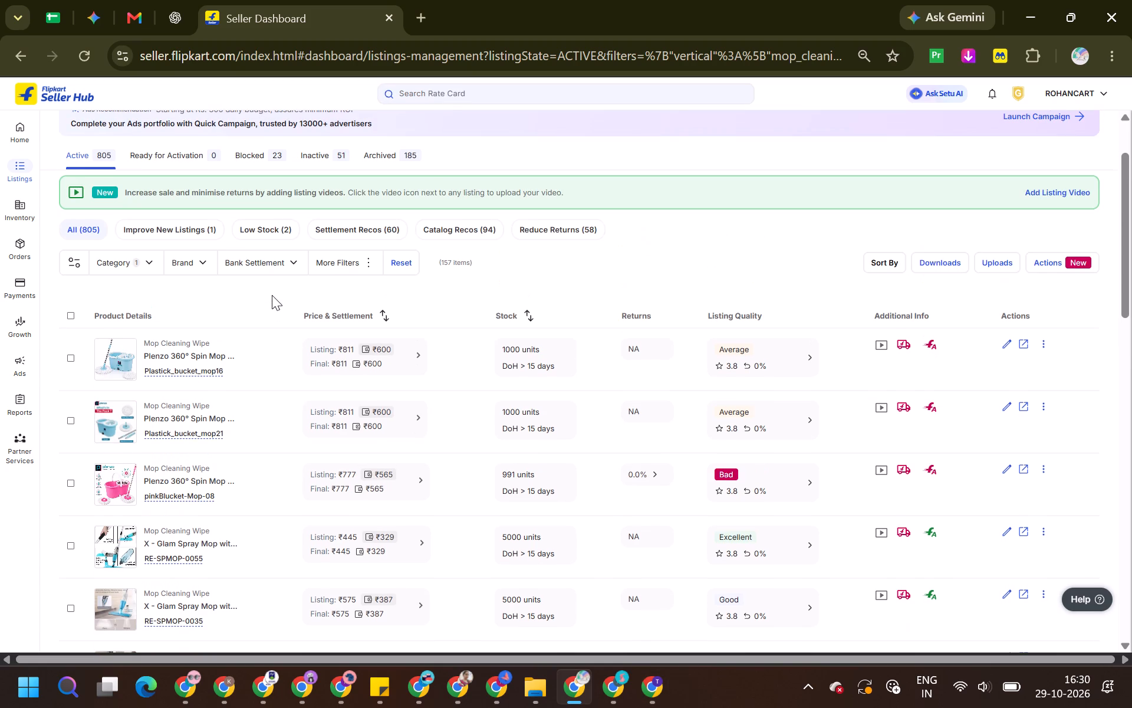
{"action": "scroll", "coordinate": [272, 295], "scroll_direction": "down", "scroll_amount": 5}
{"action": "scroll", "coordinate": [272, 295], "scroll_direction": "up", "scroll_amount": 8}
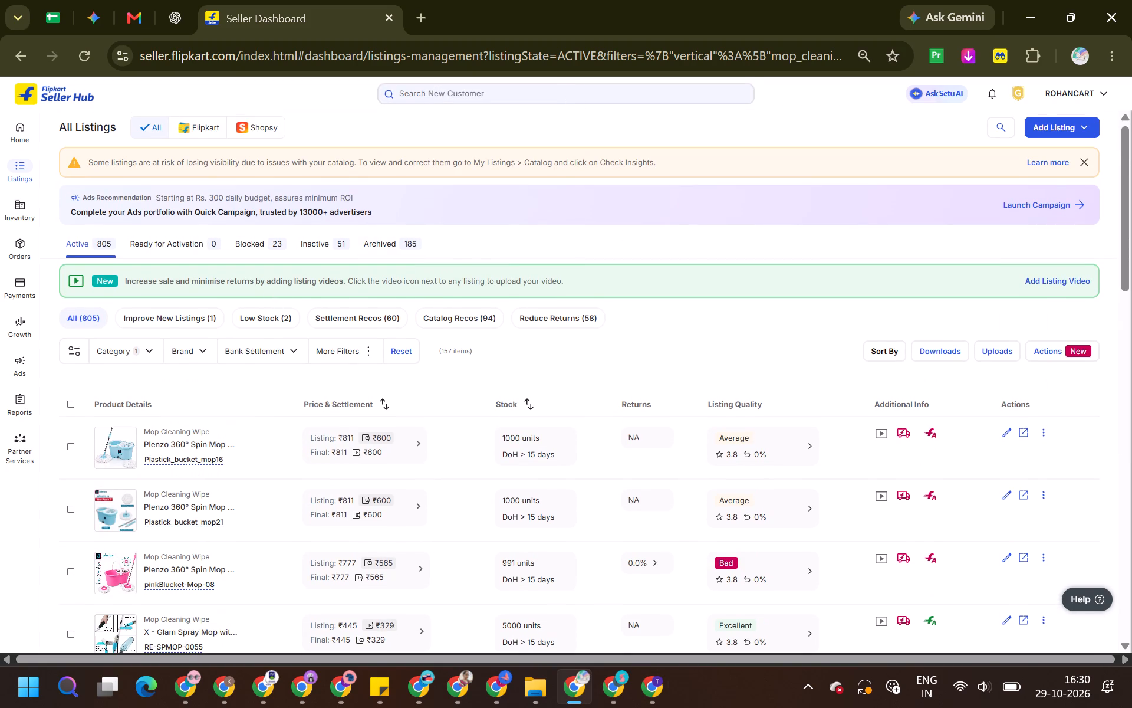
{"action": "left_click", "coordinate": [583, 96]}
{"action": "type", "text": "bucket"}
{"action": "key", "text": "Return"}
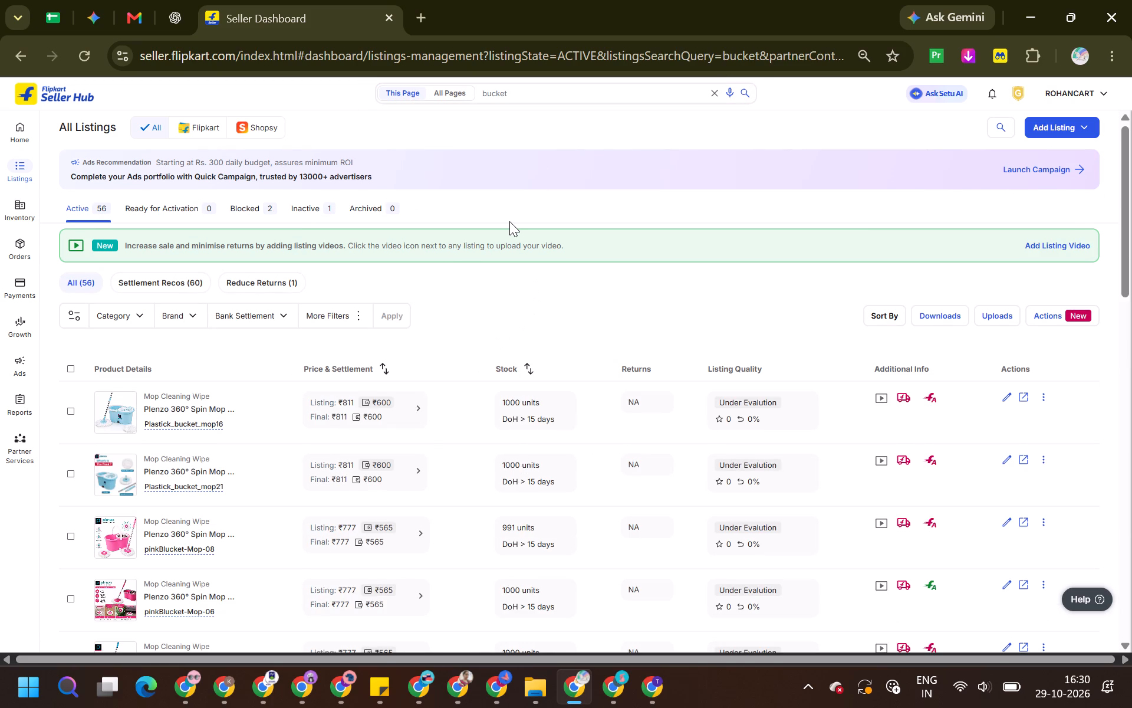
Review the prices, settlements and stock of ROHANCART's bucket mop listings on result pages 1 and 3.
{"action": "scroll", "coordinate": [509, 221], "scroll_direction": "down", "scroll_amount": 12}
{"action": "scroll", "coordinate": [507, 232], "scroll_direction": "down", "scroll_amount": 9}
{"action": "scroll", "coordinate": [507, 232], "scroll_direction": "up", "scroll_amount": 1}
{"action": "scroll", "coordinate": [507, 232], "scroll_direction": "down", "scroll_amount": 3}
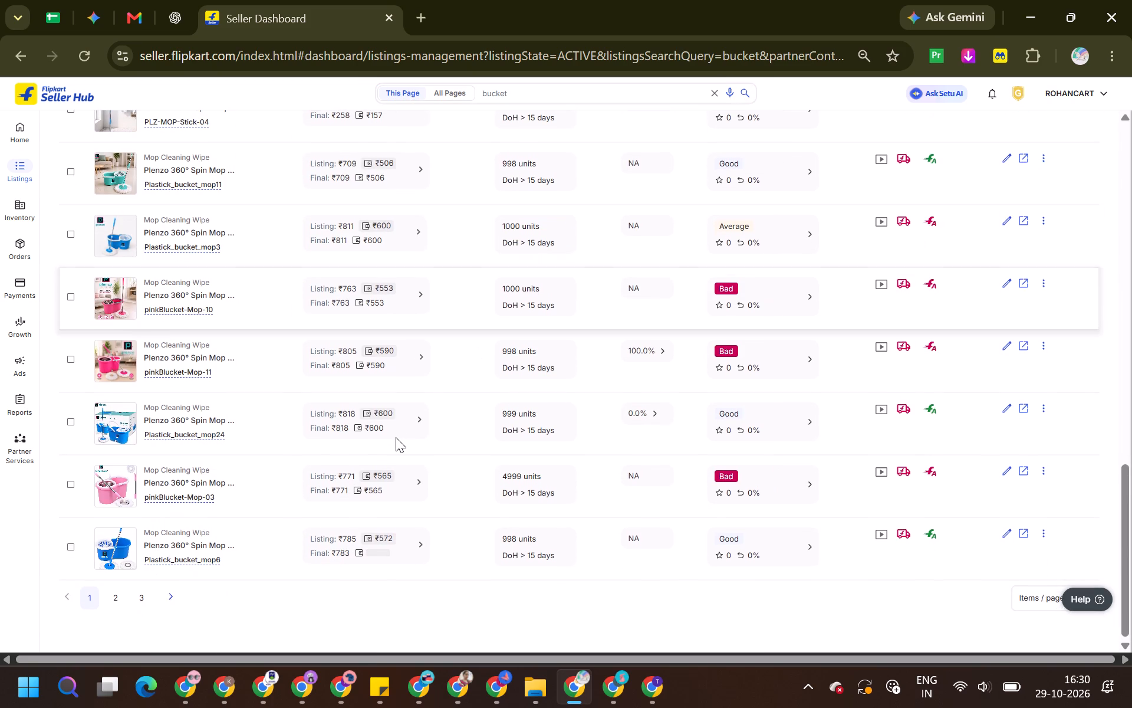
{"action": "scroll", "coordinate": [396, 437], "scroll_direction": "up", "scroll_amount": 6}
{"action": "scroll", "coordinate": [396, 437], "scroll_direction": "down", "scroll_amount": 8}
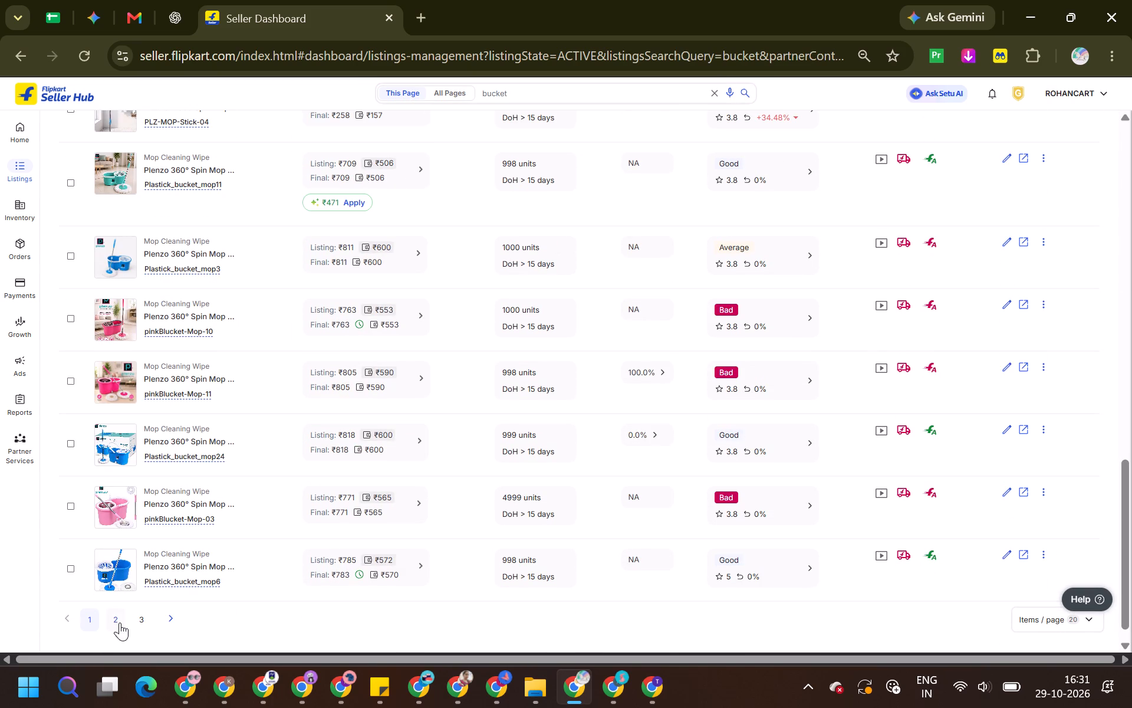
{"action": "left_click", "coordinate": [142, 623]}
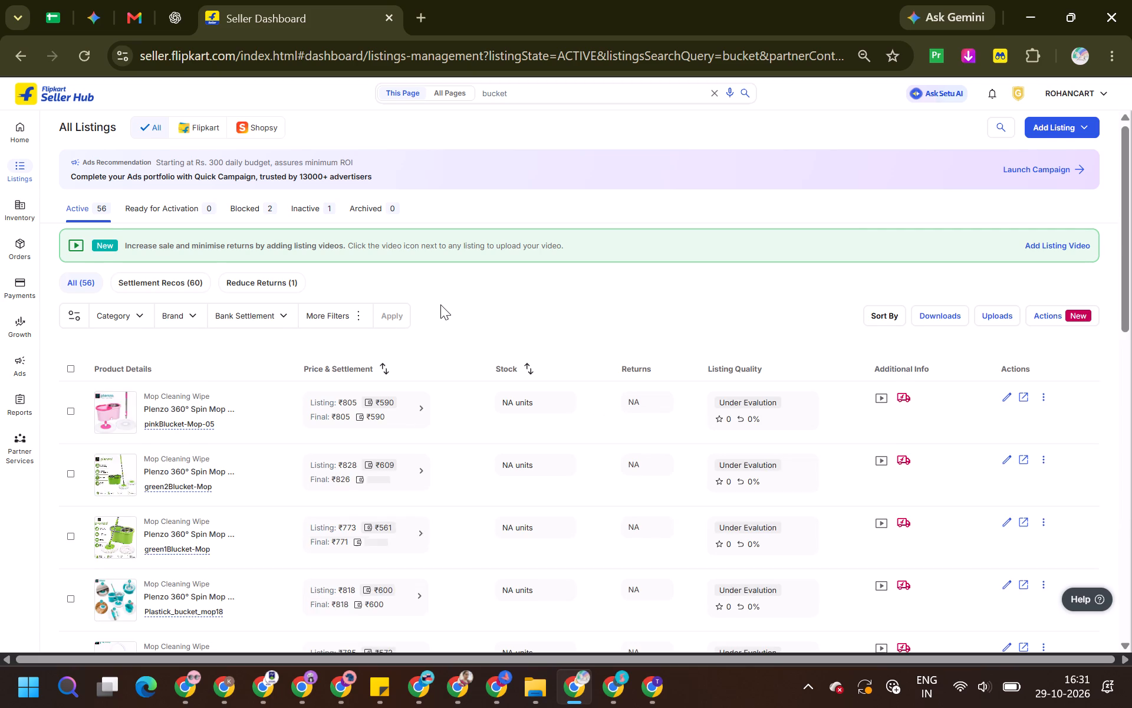
{"action": "scroll", "coordinate": [440, 304], "scroll_direction": "down", "scroll_amount": 5}
{"action": "scroll", "coordinate": [366, 335], "scroll_direction": "up", "scroll_amount": 5}
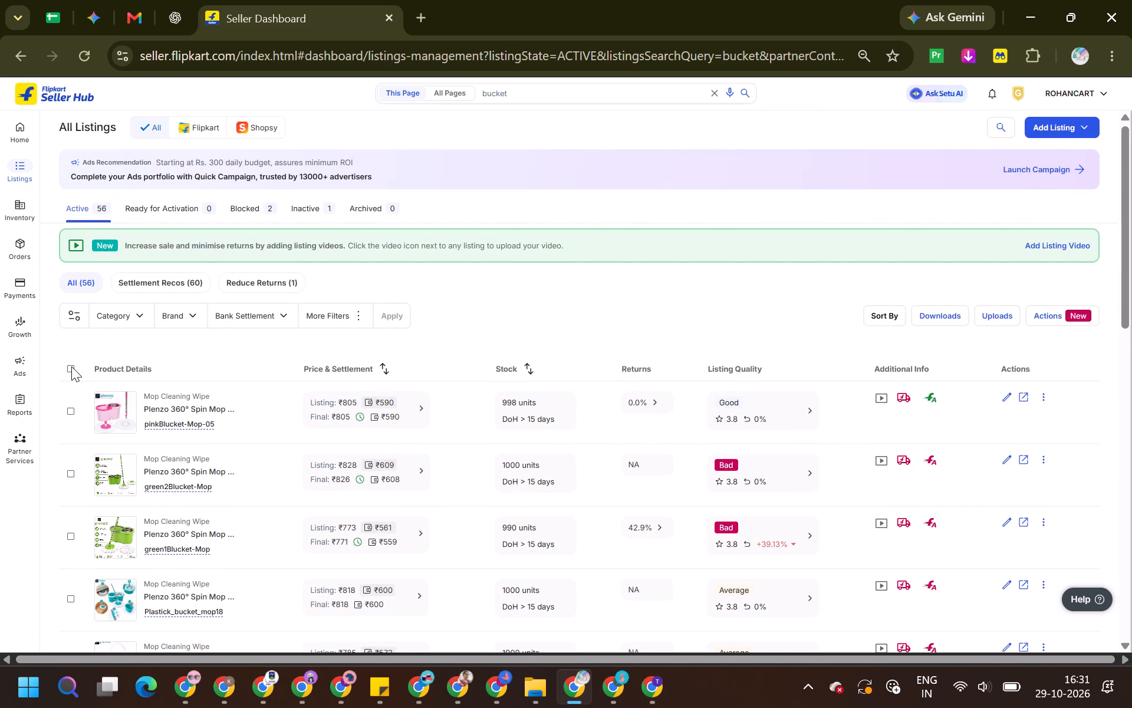
Switch to File Explorer, open the Downloads folder and delete the sanitary-pad-pantyliner Excel file.
{"action": "left_click", "coordinate": [530, 694]}
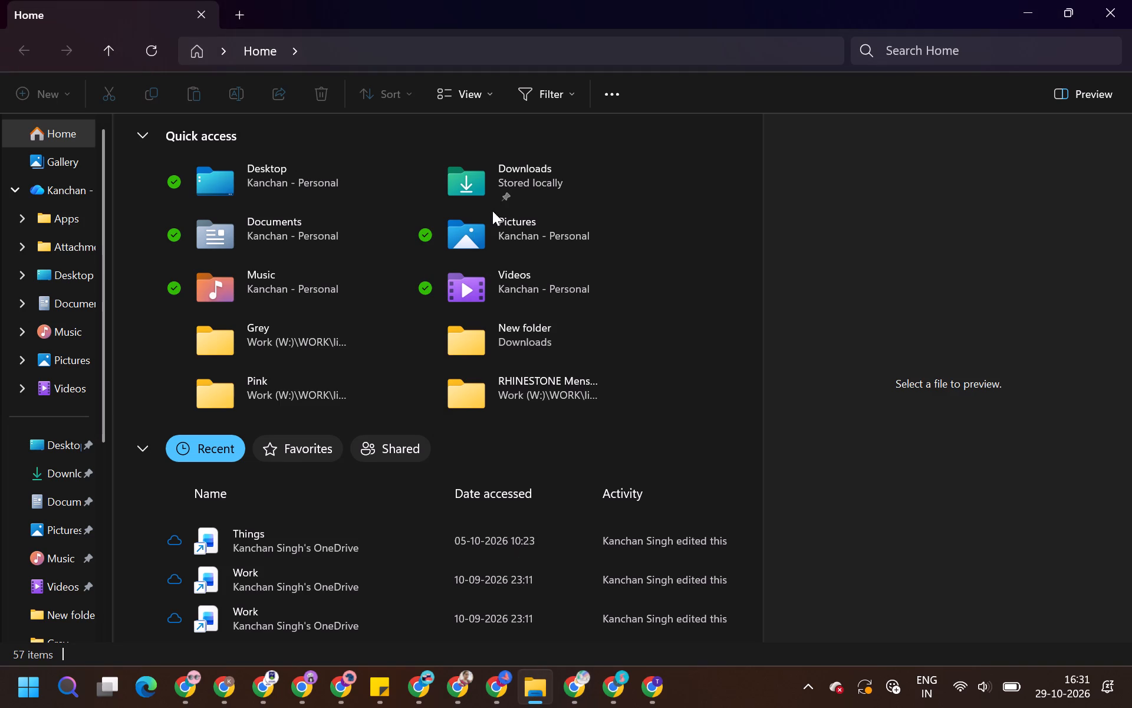
{"action": "double_click", "coordinate": [512, 177]}
{"action": "left_click", "coordinate": [449, 427]}
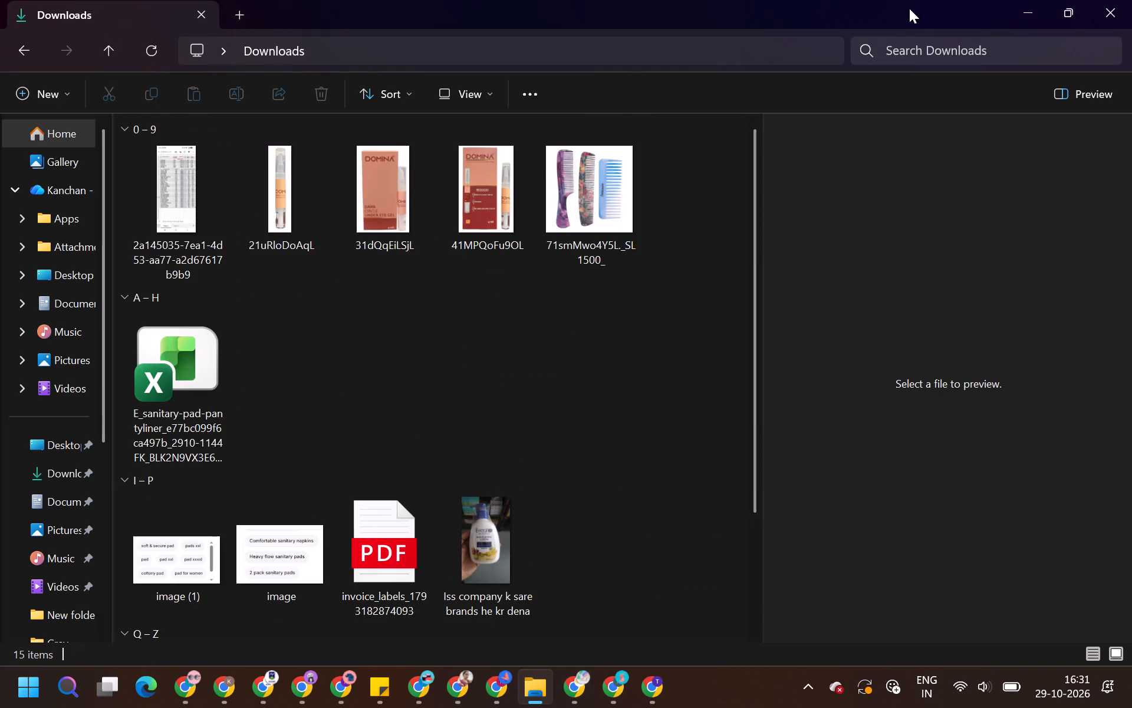
{"action": "scroll", "coordinate": [491, 346], "scroll_direction": "down", "scroll_amount": 6}
{"action": "scroll", "coordinate": [475, 352], "scroll_direction": "up", "scroll_amount": 3}
{"action": "left_click", "coordinate": [180, 415]}
{"action": "key", "text": "Delete"}
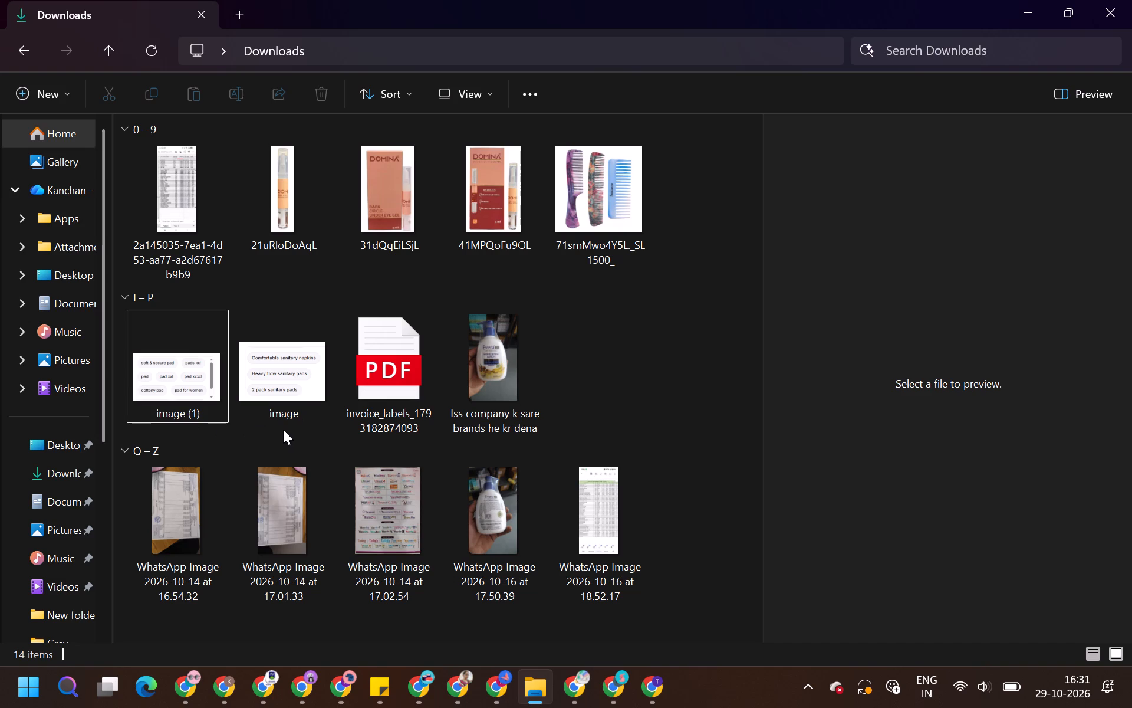
Delete the two sanitary pad keyword pictures, "image (1)" and "image", from the Downloads folder.
{"action": "left_click_drag", "start_coordinate": [114, 367], "coordinate": [306, 382]}
{"action": "key", "text": "Delete"}
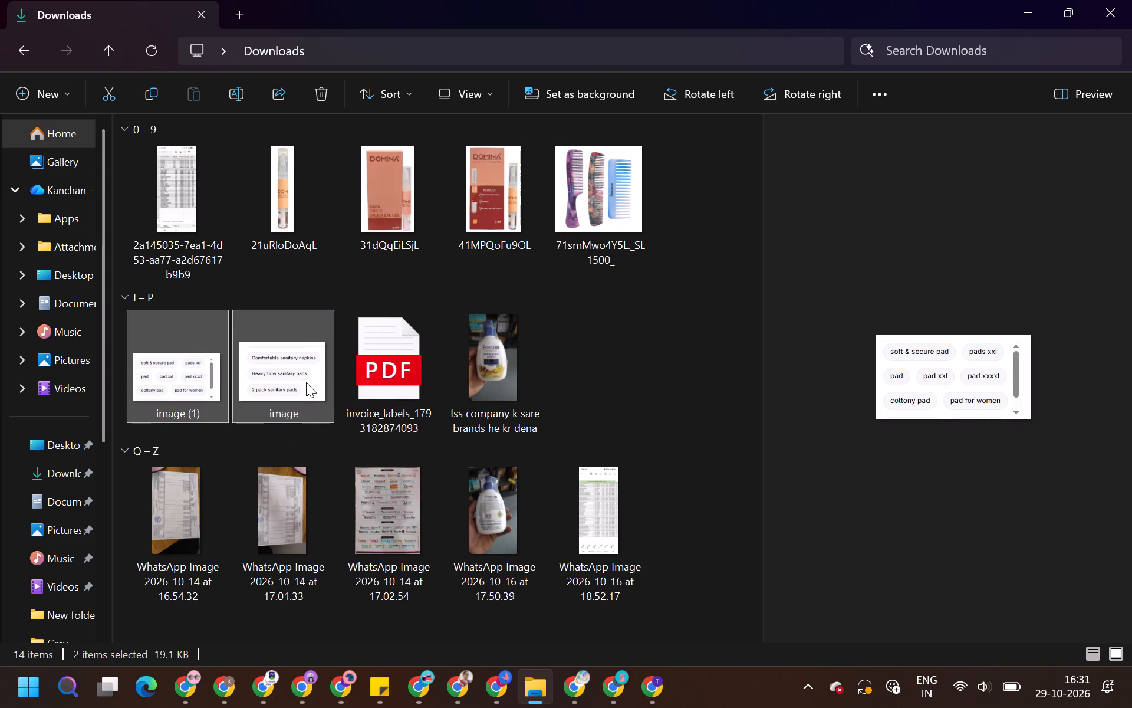
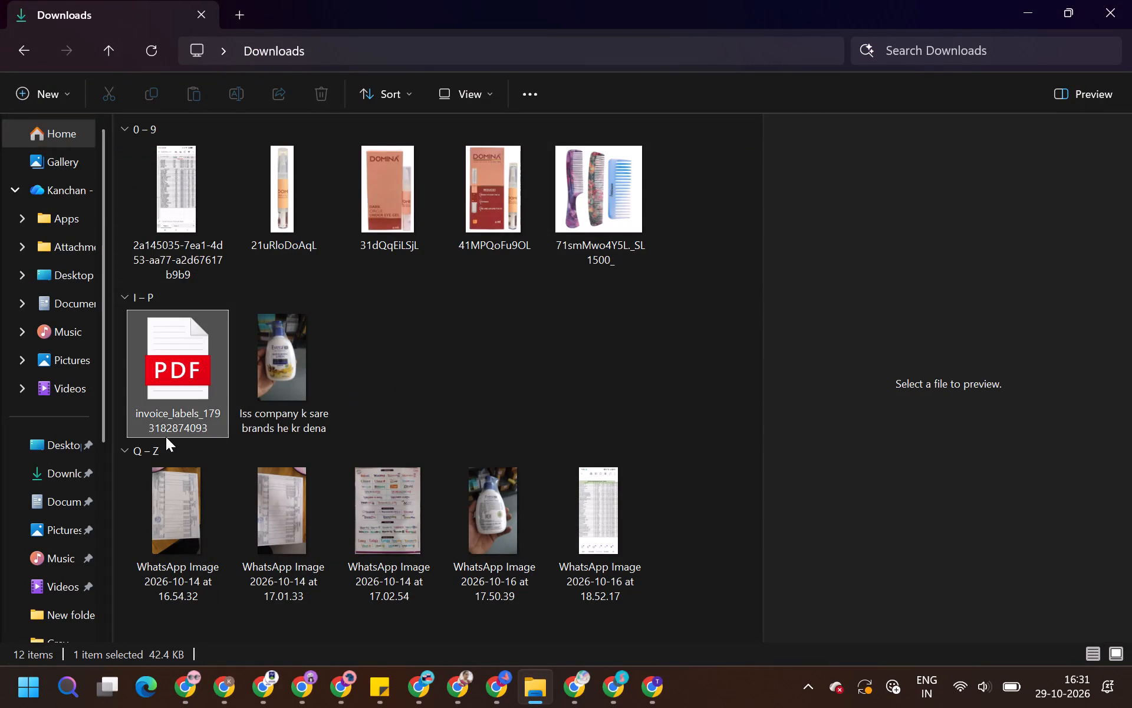
Switch to the ROHANCART listings in Chrome and select all the "bucket" mop listings across all pages.
{"action": "scroll", "coordinate": [166, 437], "scroll_direction": "up", "scroll_amount": 3}
{"action": "key", "text": "alt+Tab"}
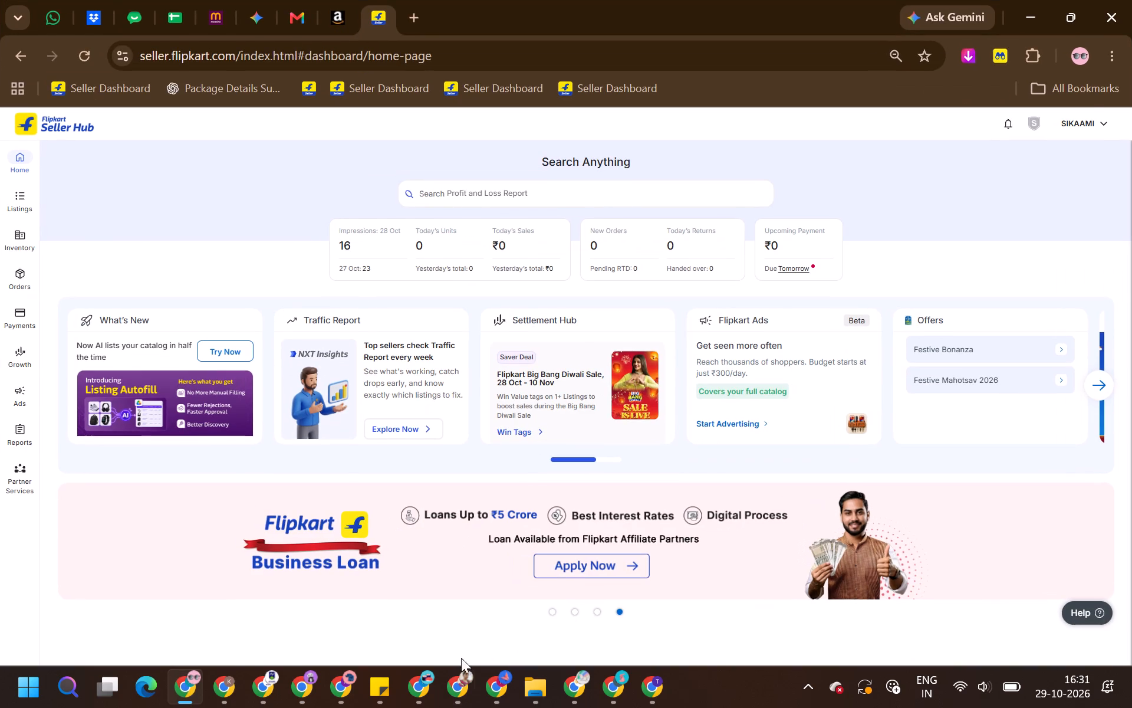
{"action": "left_click", "coordinate": [404, 691]}
{"action": "left_click", "coordinate": [460, 693]}
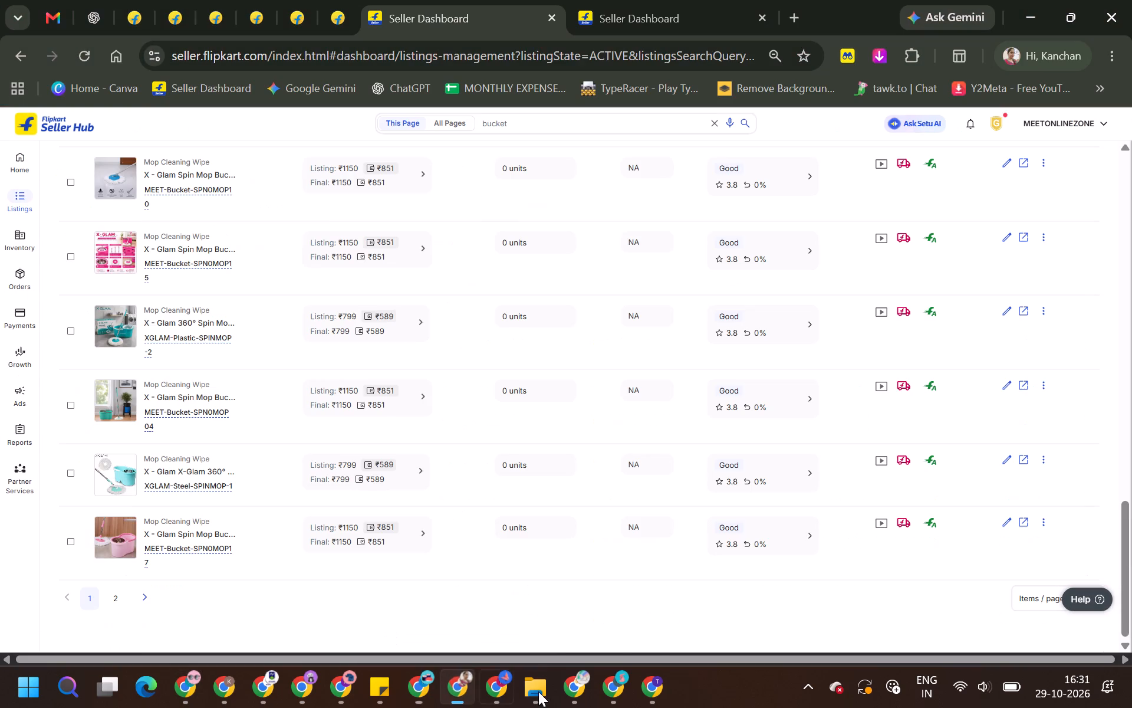
{"action": "left_click", "coordinate": [577, 690]}
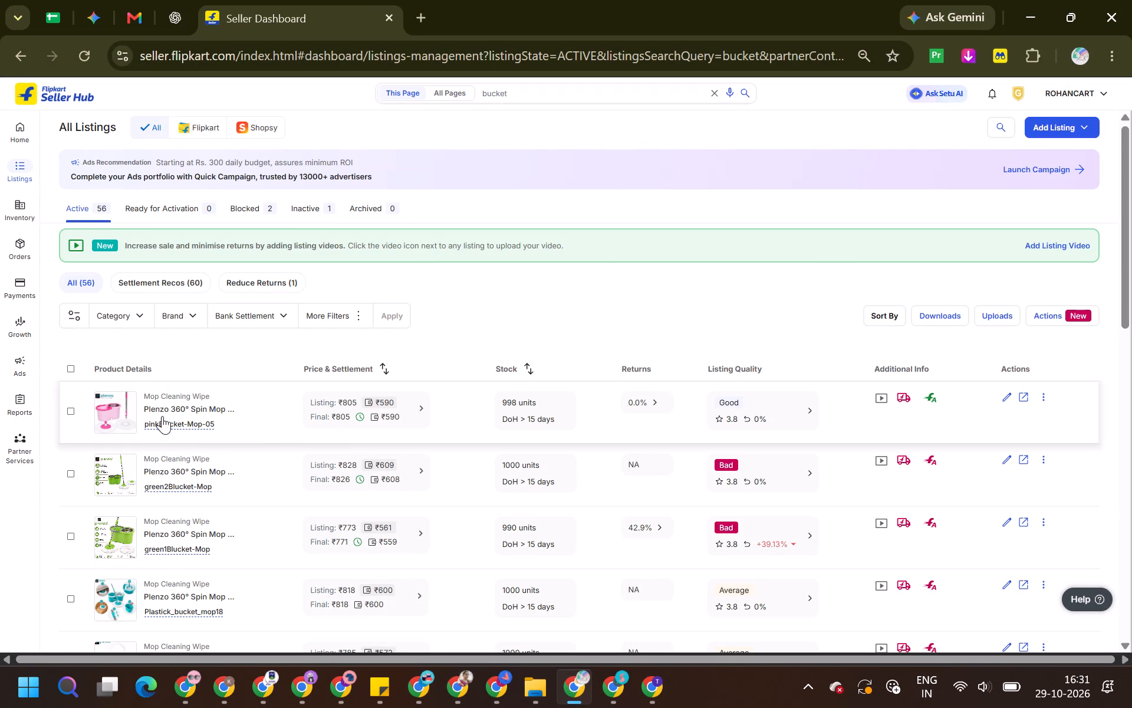
{"action": "left_click", "coordinate": [70, 371]}
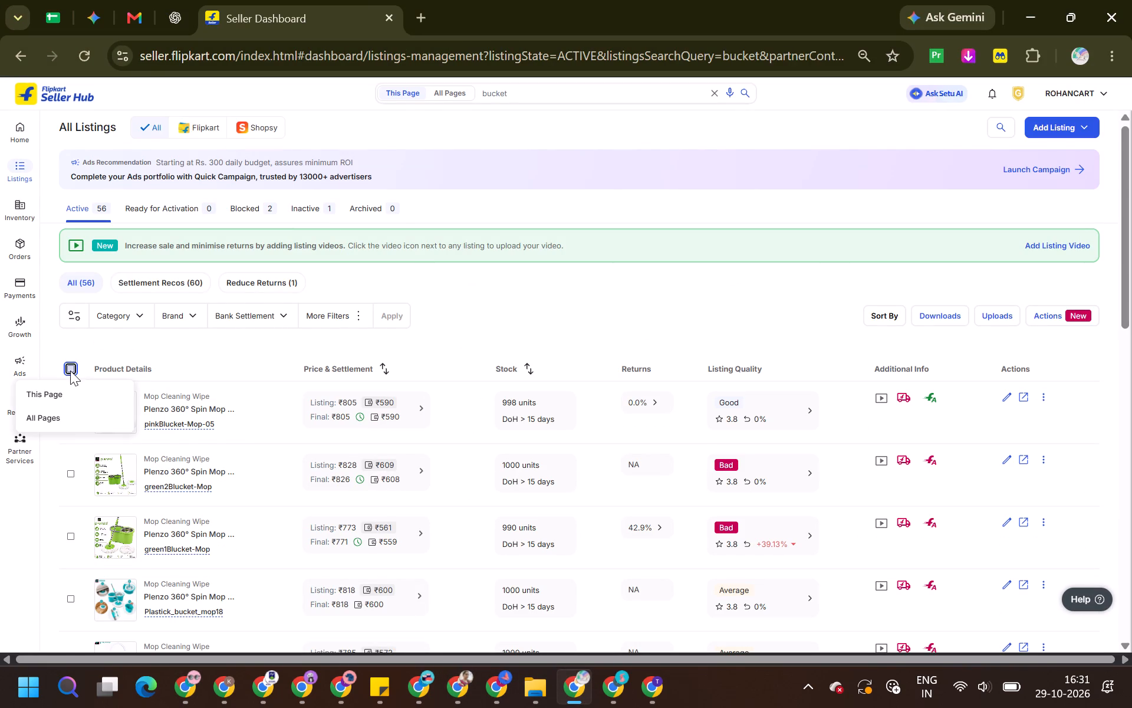
{"action": "left_click", "coordinate": [70, 418]}
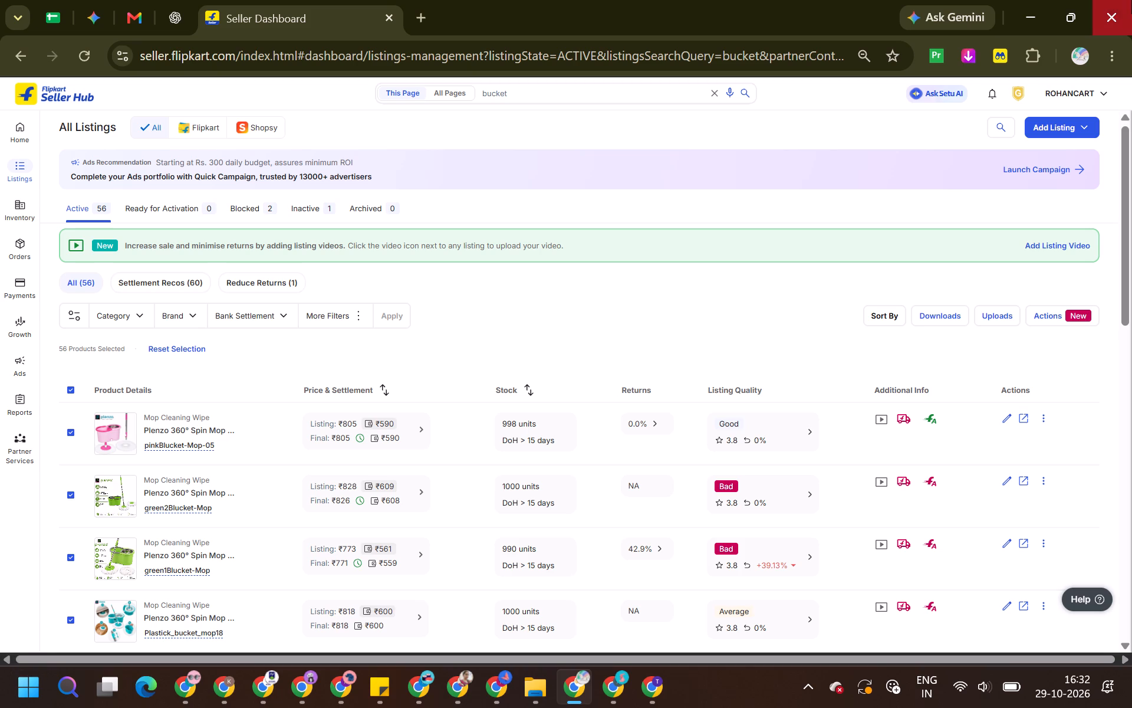
Request a listing file for the selected products and download the 29 October file from the downloads history.
{"action": "left_click", "coordinate": [953, 314]}
{"action": "left_click", "coordinate": [917, 371]}
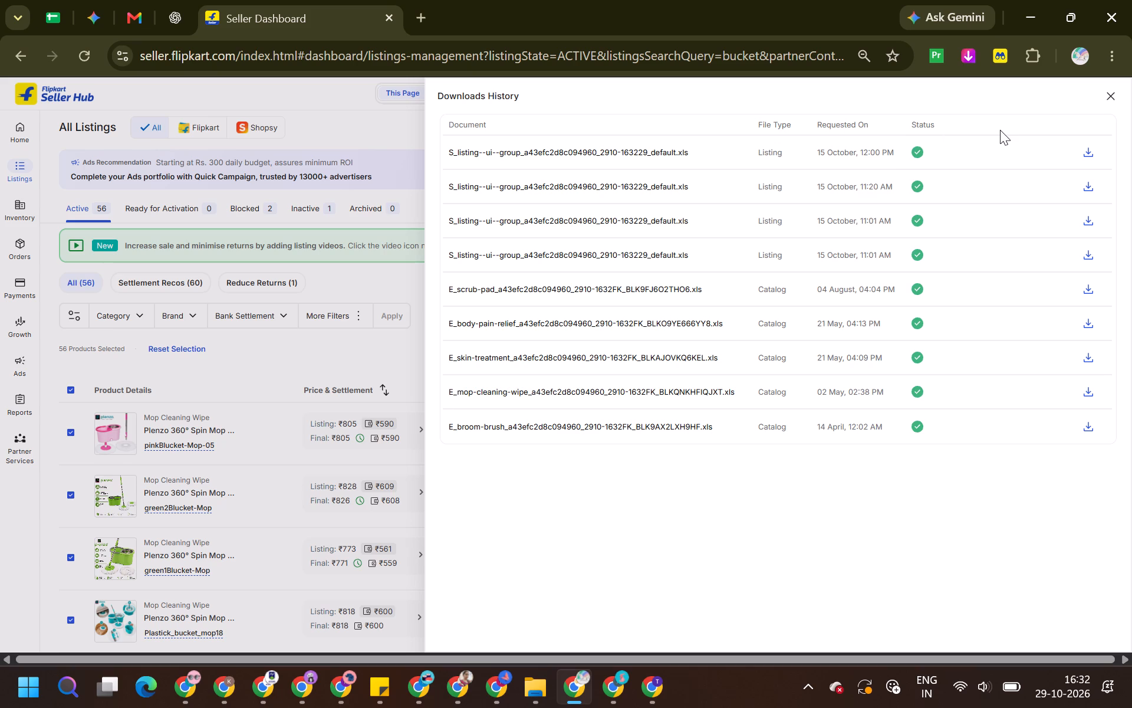
{"action": "scroll", "coordinate": [966, 249], "scroll_direction": "up", "scroll_amount": 8}
{"action": "left_click", "coordinate": [1110, 97]}
{"action": "left_click", "coordinate": [959, 310]}
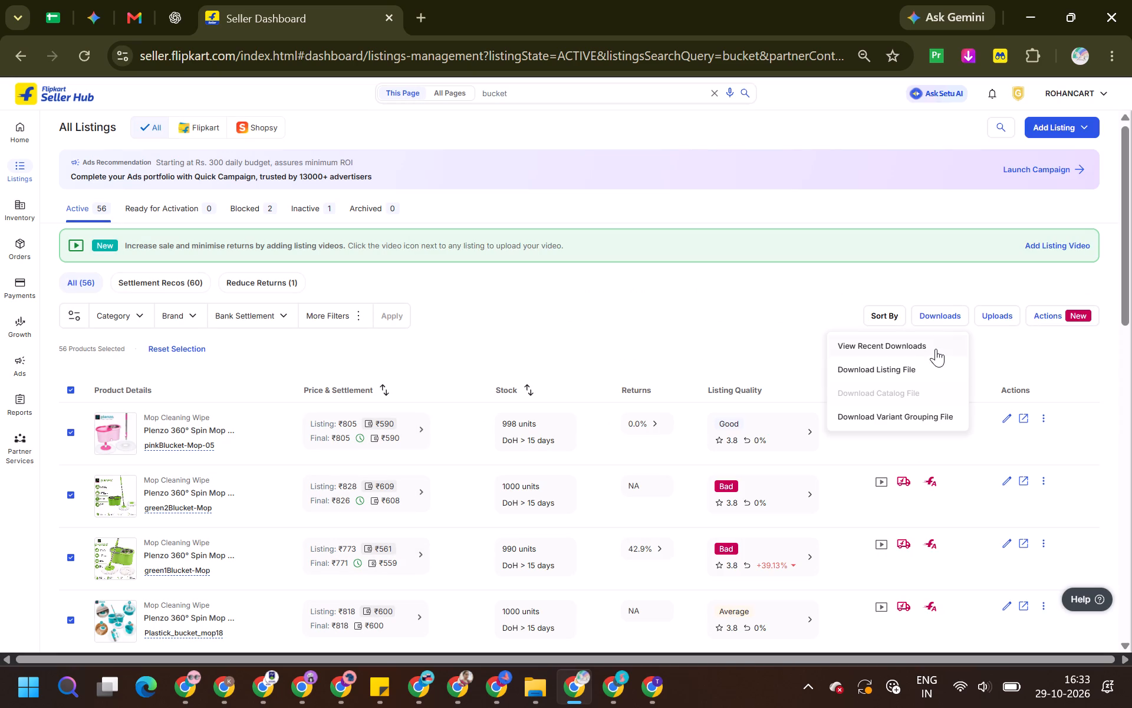
{"action": "left_click", "coordinate": [908, 346]}
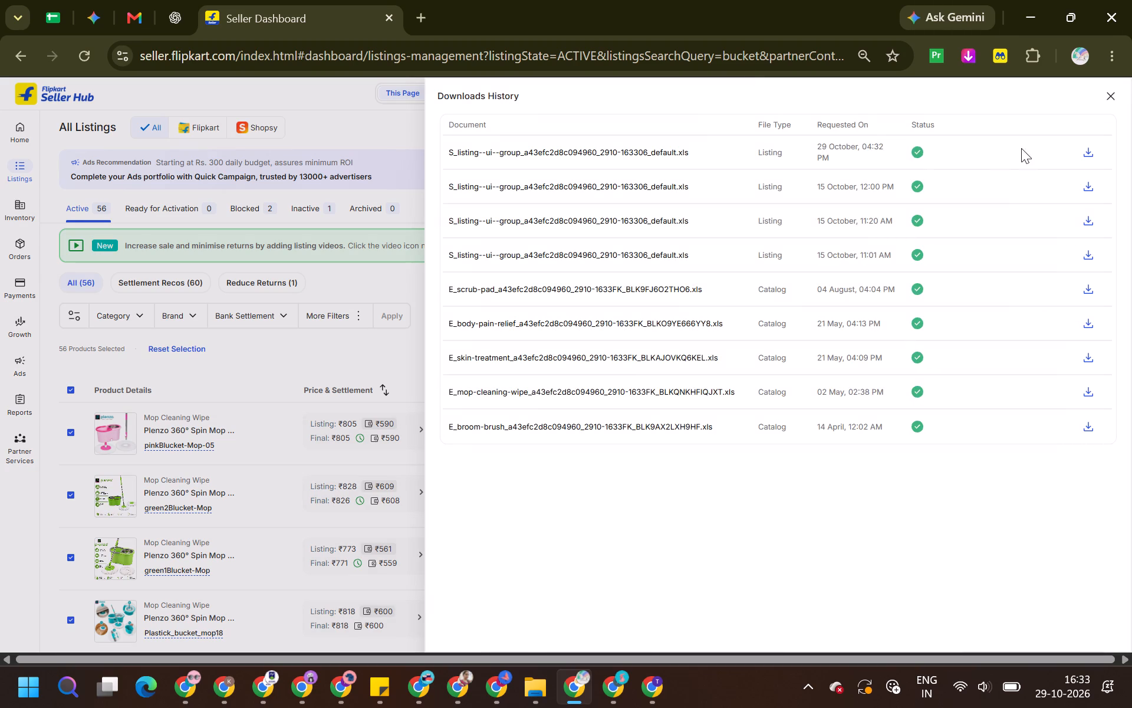
{"action": "left_click", "coordinate": [1091, 152]}
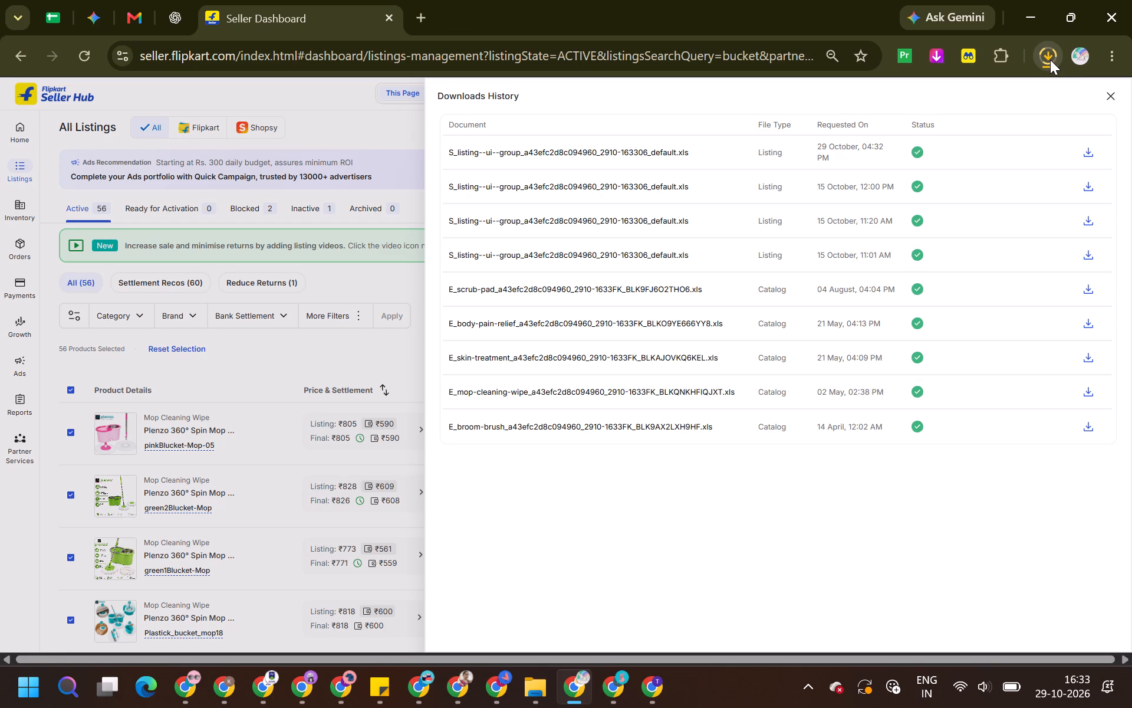
Open the downloaded listing file in Excel and enable editing despite Protected View.
{"action": "left_click", "coordinate": [904, 134]}
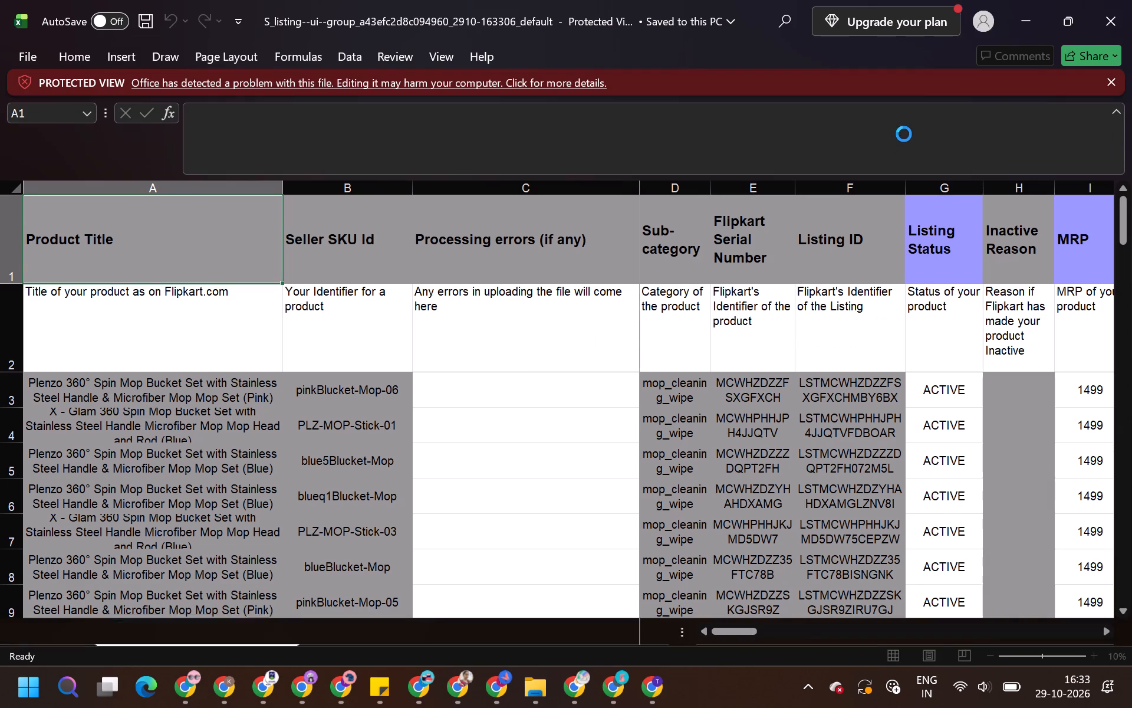
{"action": "left_click", "coordinate": [538, 90]}
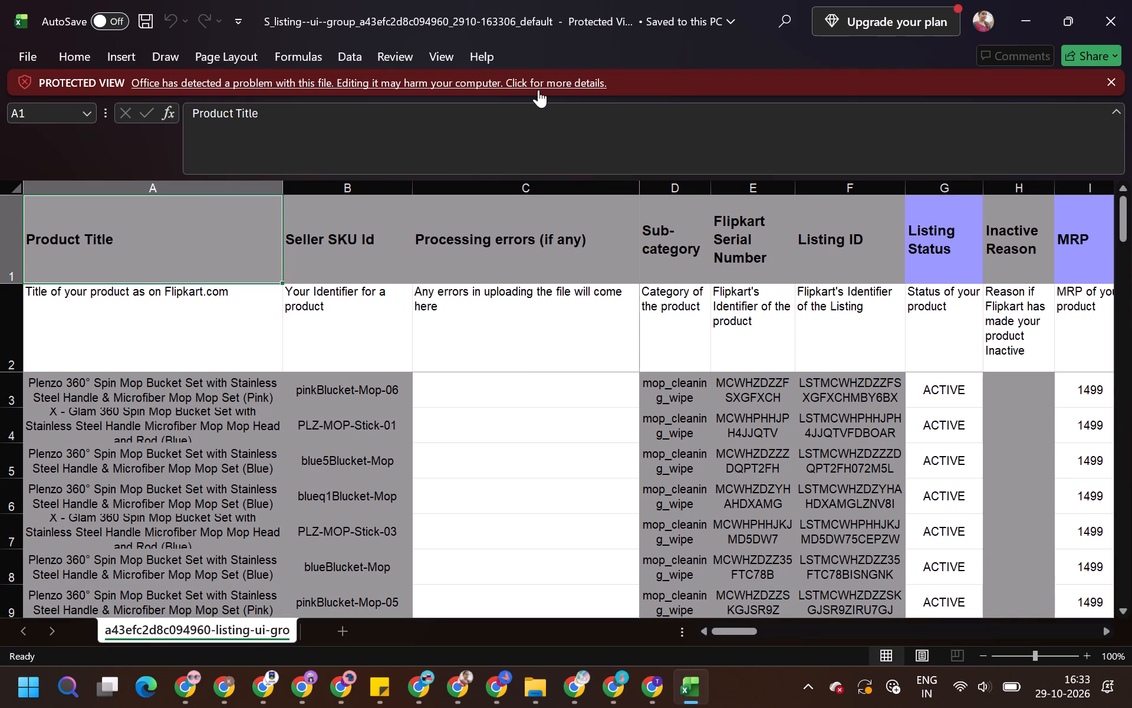
{"action": "left_click", "coordinate": [196, 234]}
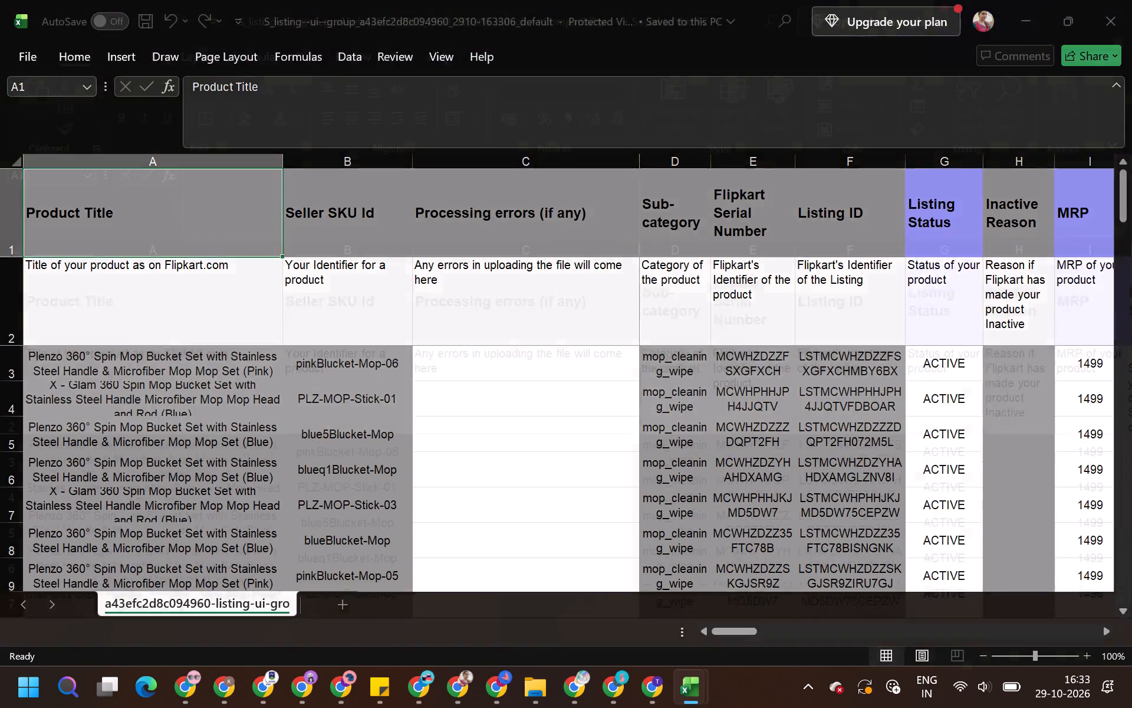
Enter 0 under Your Stock Count for pinkBlucket-Mop-06 in row 3.
{"action": "left_click", "coordinate": [886, 453]}
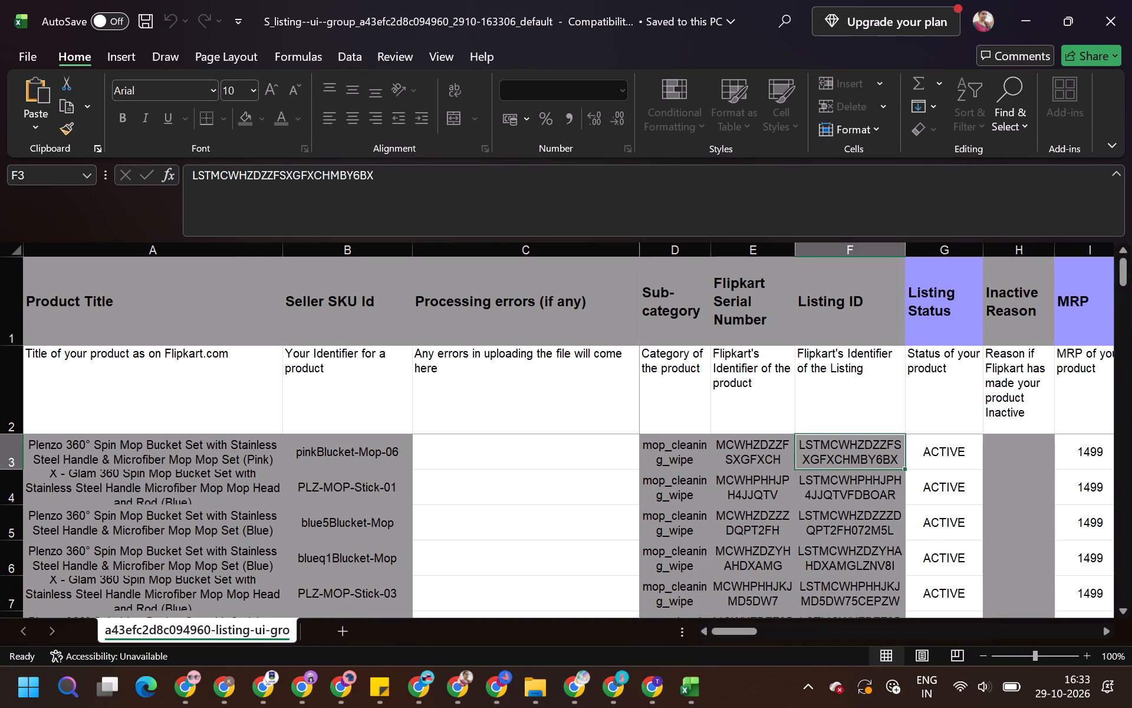
{"action": "key", "text": "Up"}
{"action": "key", "text": "Down"}
{"action": "key", "text": "Right"}
{"action": "key", "text": "Right"}
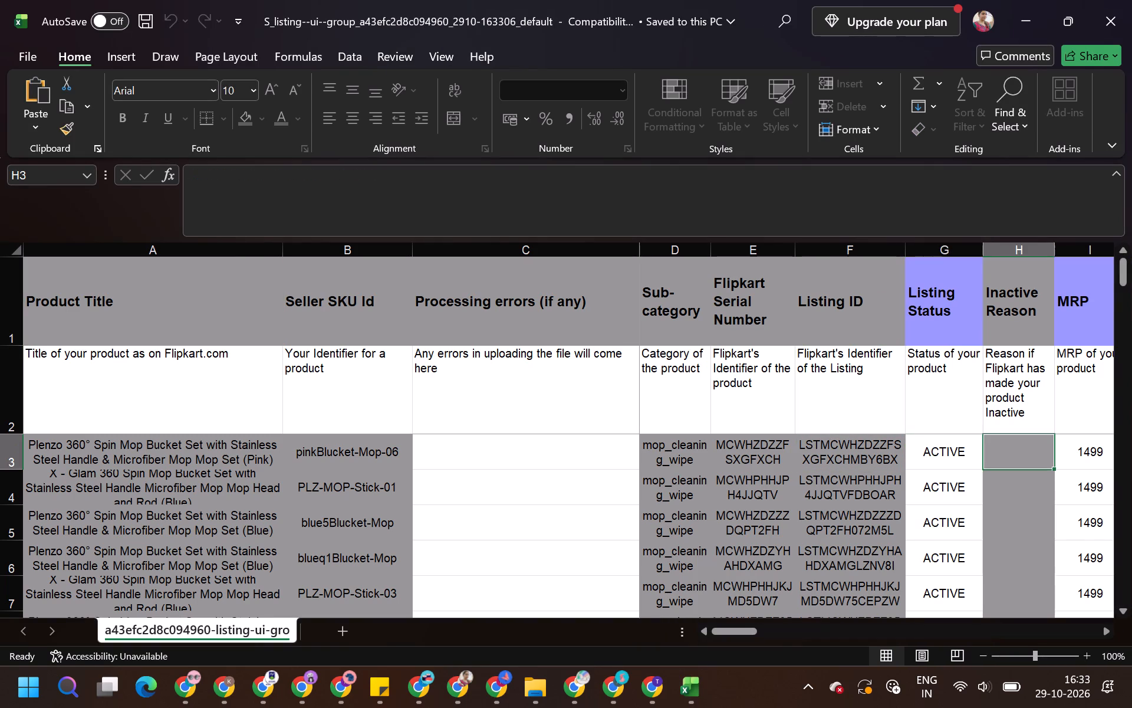
{"action": "key", "text": "Right"}
{"action": "key", "text": "Right"}
{"action": "key", "text": "Right"}
{"action": "key", "text": "Right"}
{"action": "key", "text": "Right"}
{"action": "key", "text": "Right"}
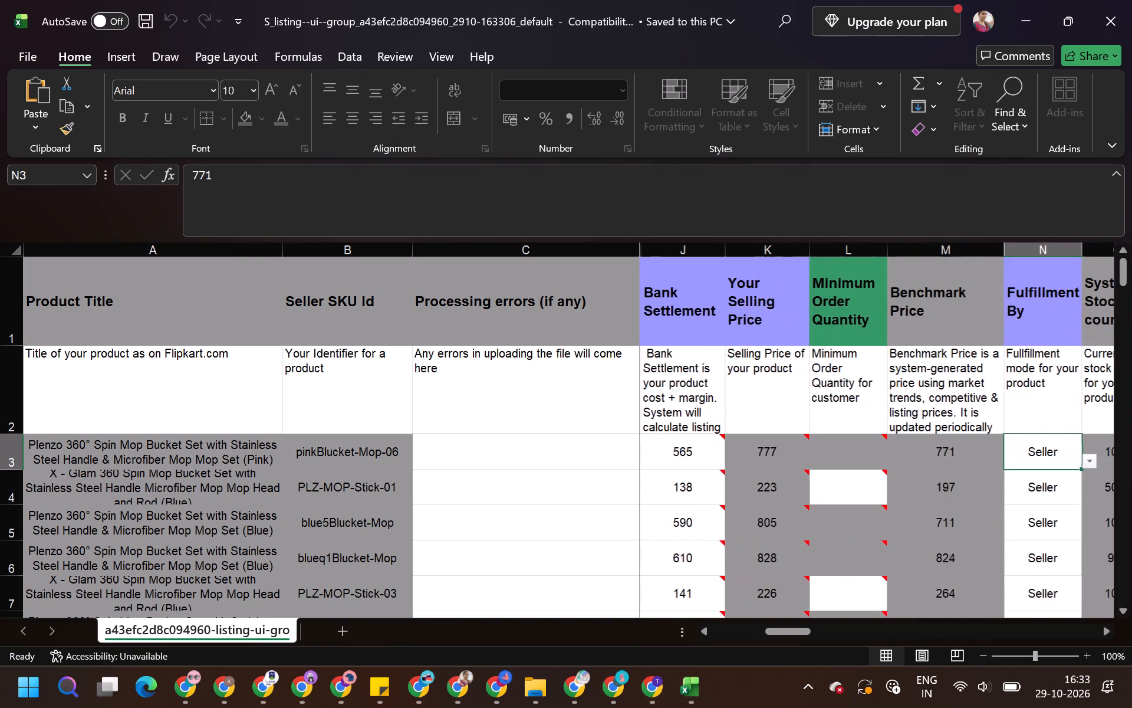
{"action": "key", "text": "Right"}
{"action": "key", "text": "Right"}
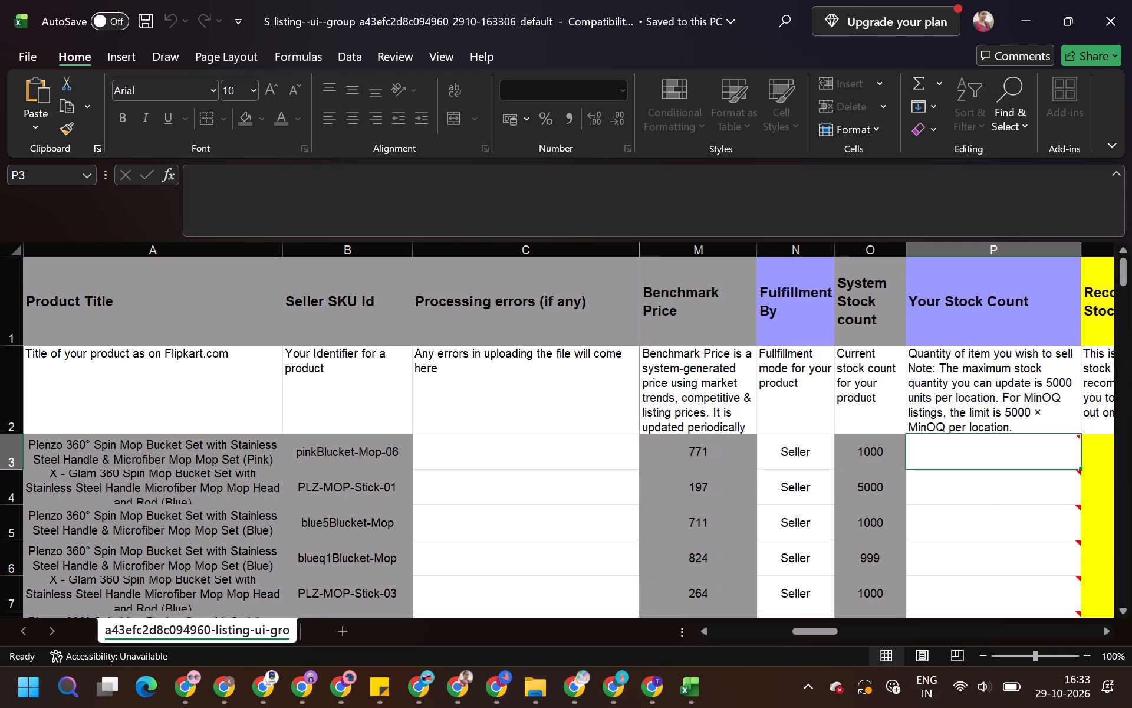
{"action": "key", "text": "Right"}
{"action": "key", "text": "Left"}
{"action": "key", "text": "Right"}
{"action": "key", "text": "Right"}
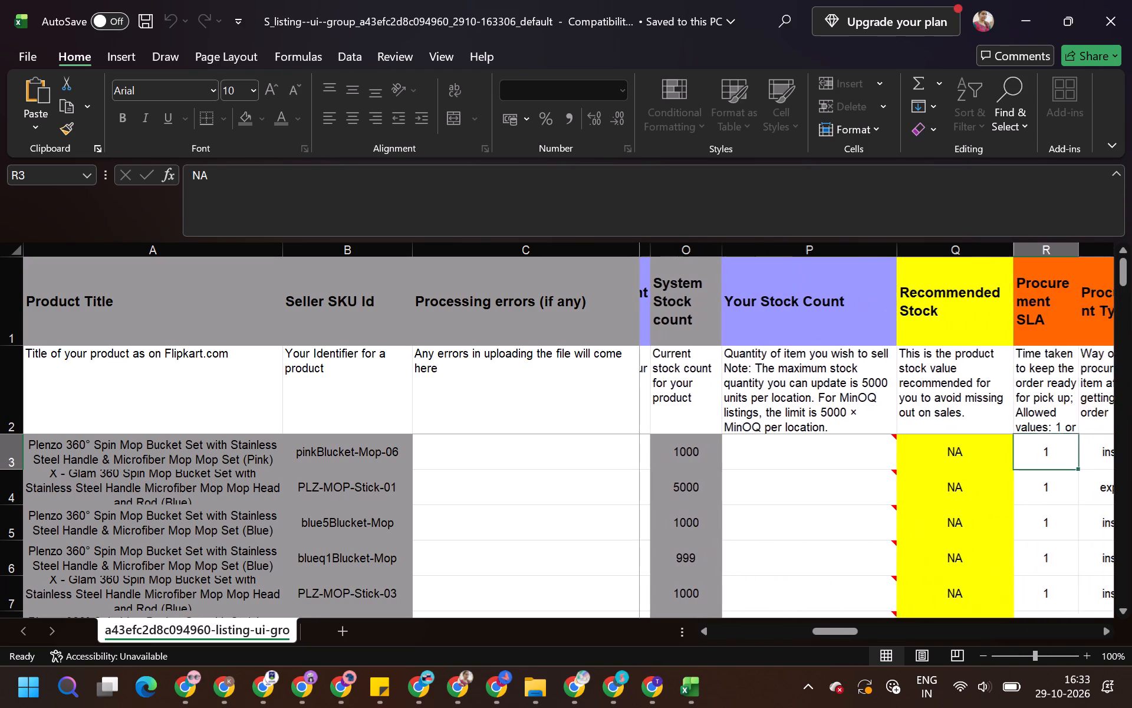
{"action": "key", "text": "Right"}
{"action": "key", "text": "Left"}
{"action": "key", "text": "Left"}
{"action": "key", "text": "Left"}
{"action": "key", "text": "0"}
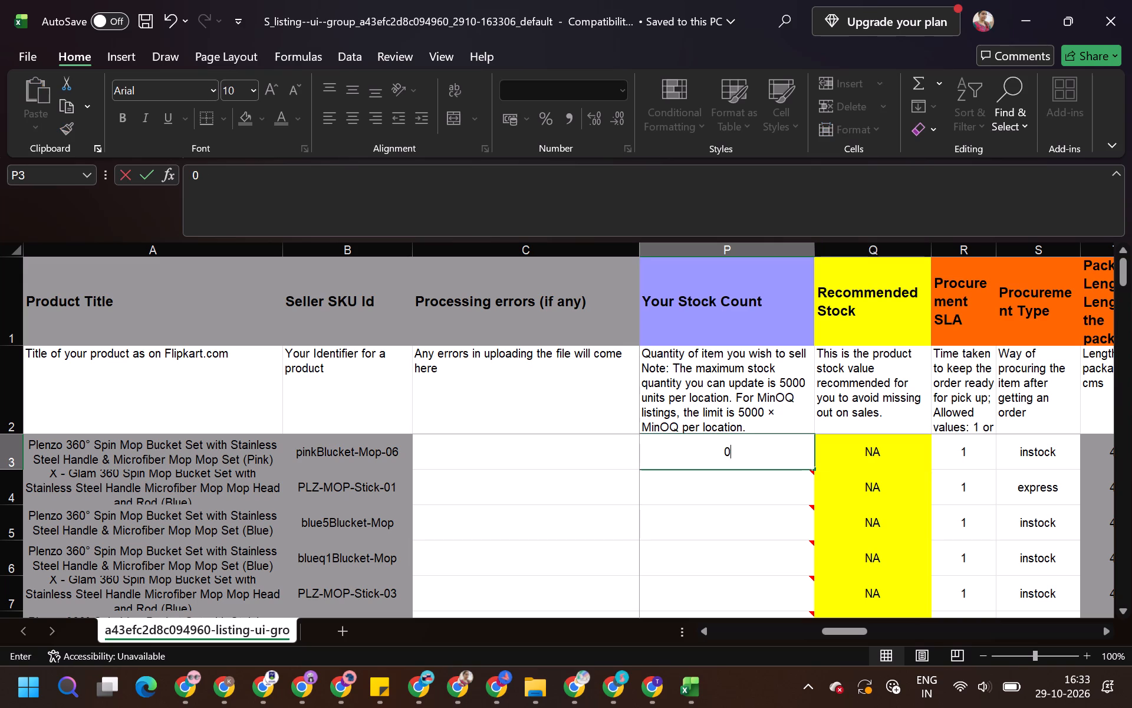
{"action": "key", "text": "Down"}
Fill the 0 down the Your Stock Count column through the last listing, row 58.
{"action": "key", "text": "Left"}
{"action": "key", "text": "Up"}
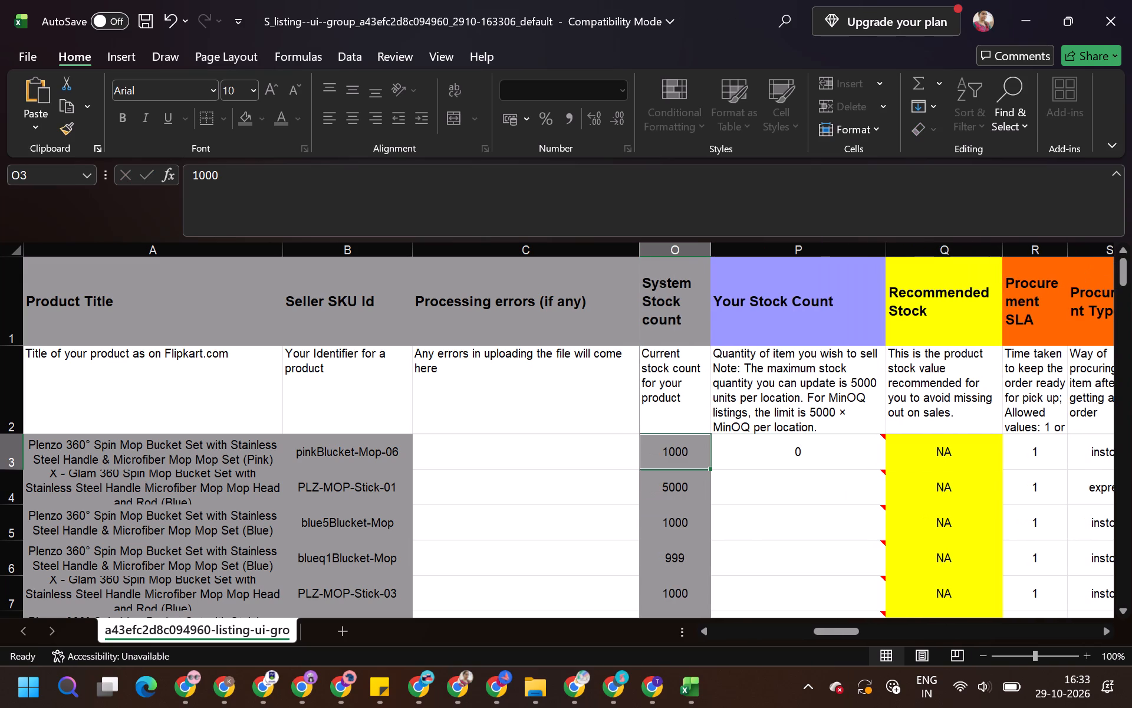
{"action": "key", "text": "ctrl+Down"}
{"action": "key", "text": "Right"}
{"action": "key", "text": "ctrl+shift+Up"}
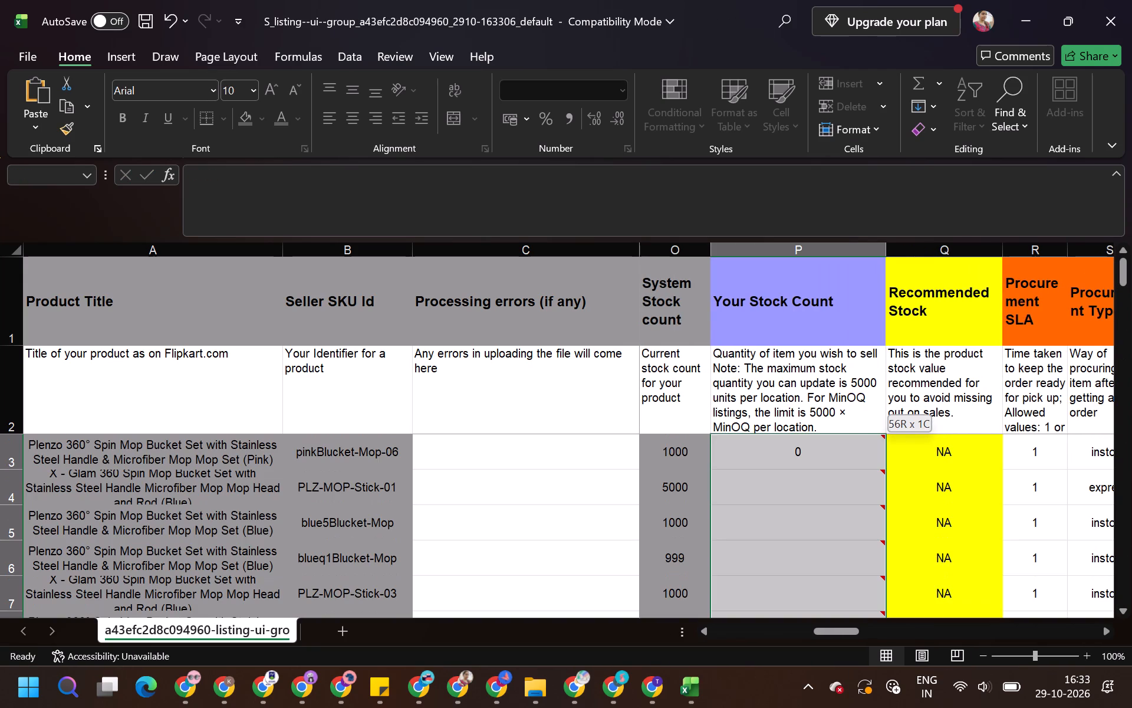
{"action": "key", "text": "ctrl+d"}
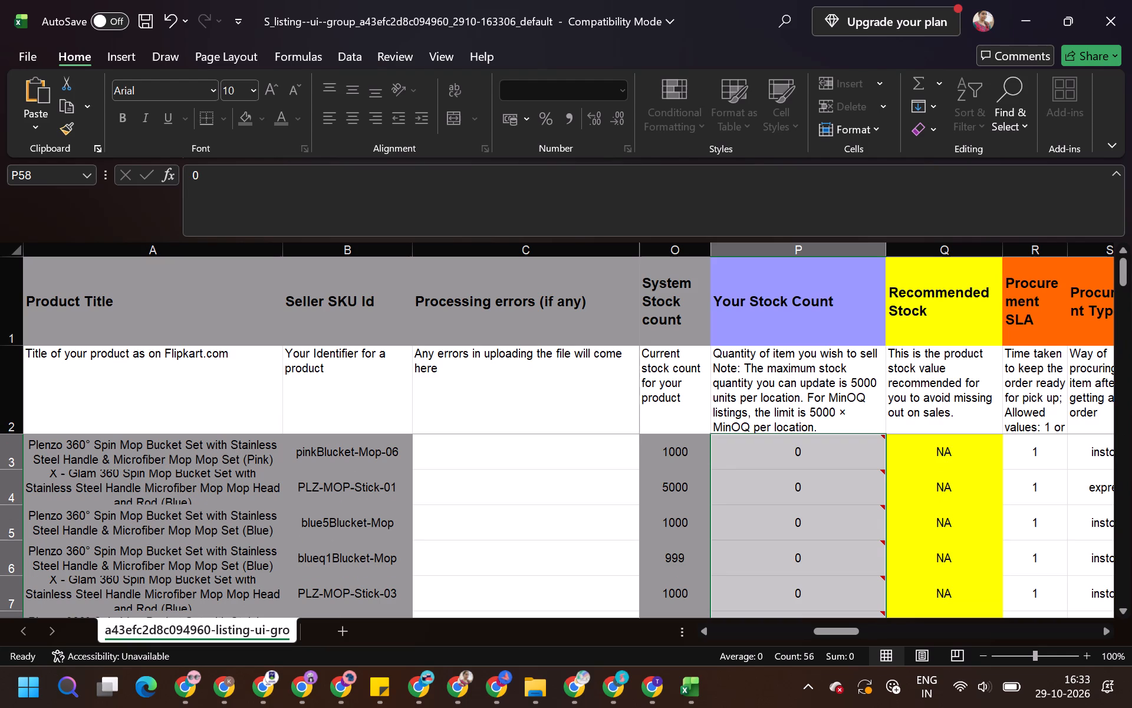
Save the listing workbook in its current Excel 97-2003 format and close it.
{"action": "key", "text": "ctrl+s"}
{"action": "left_click", "coordinate": [637, 458]}
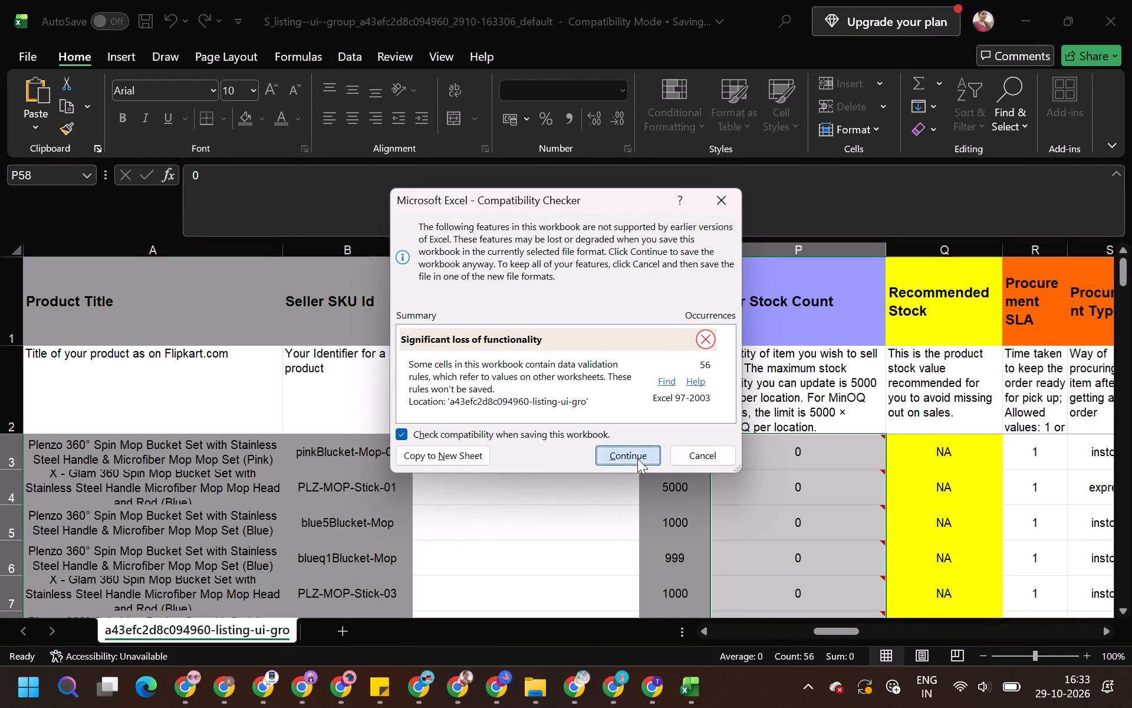
{"action": "left_click", "coordinate": [1131, 0]}
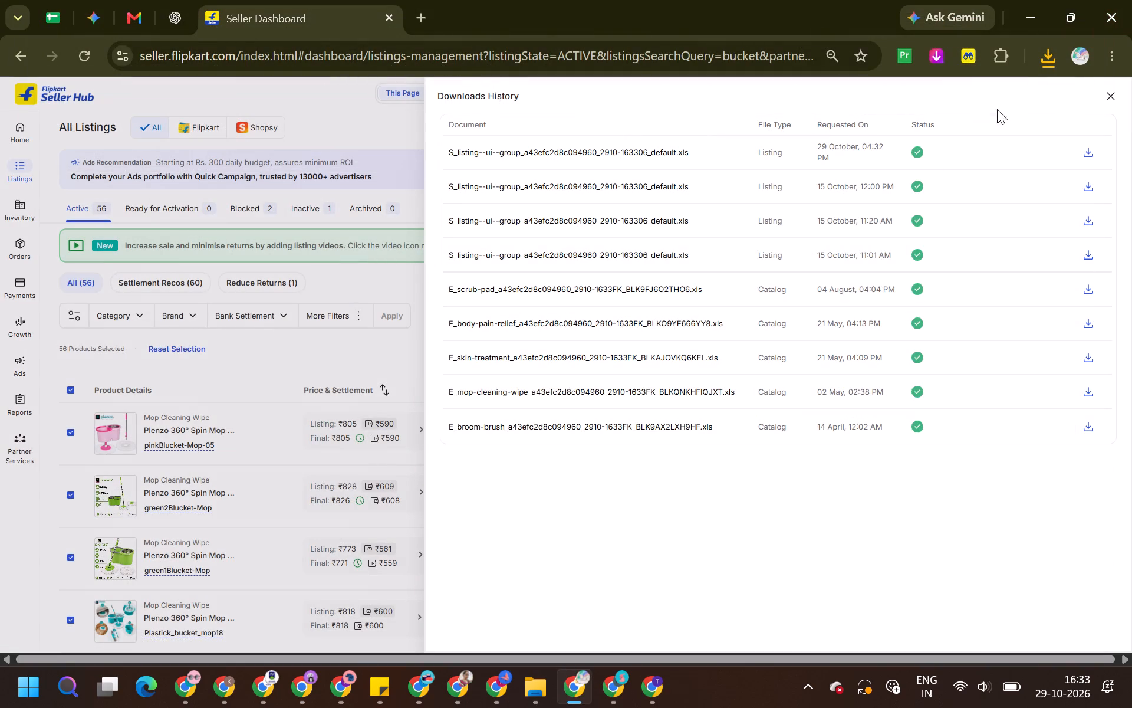
Upload the edited S_listing file from Downloads as ROHANCART's listing file on Seller Hub.
{"action": "left_click", "coordinate": [1105, 93]}
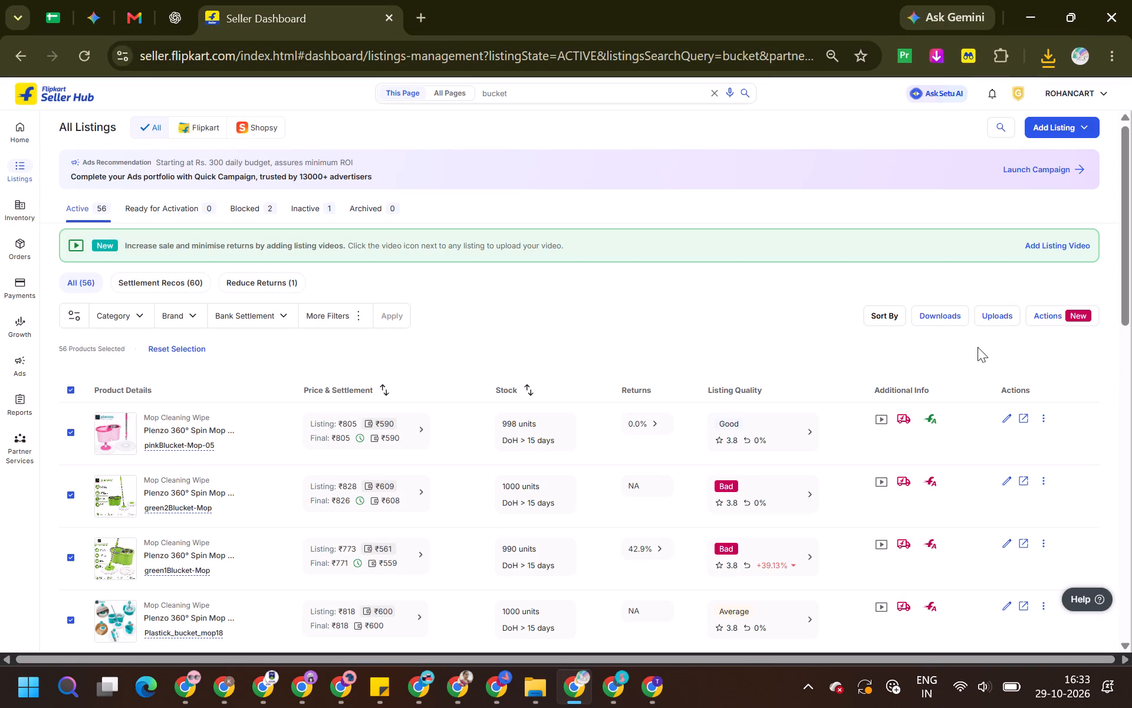
{"action": "left_click", "coordinate": [950, 320]}
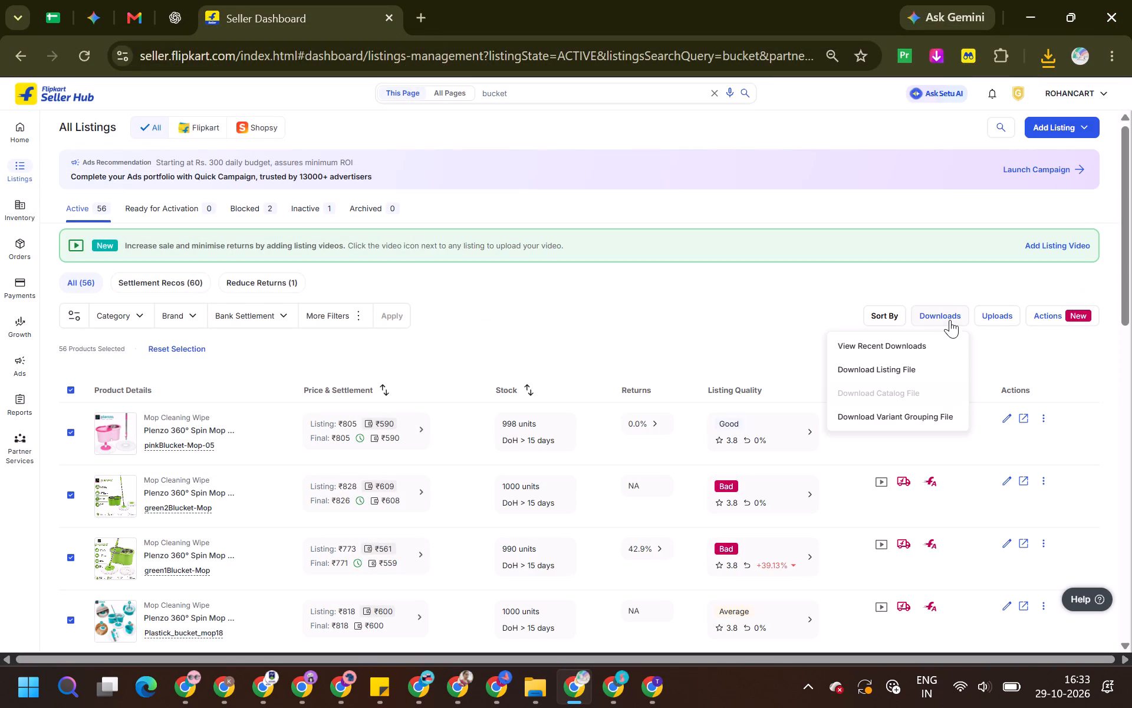
{"action": "left_click", "coordinate": [1003, 328]}
{"action": "left_click", "coordinate": [1001, 322]}
{"action": "left_click", "coordinate": [975, 368]}
{"action": "left_click", "coordinate": [916, 375]}
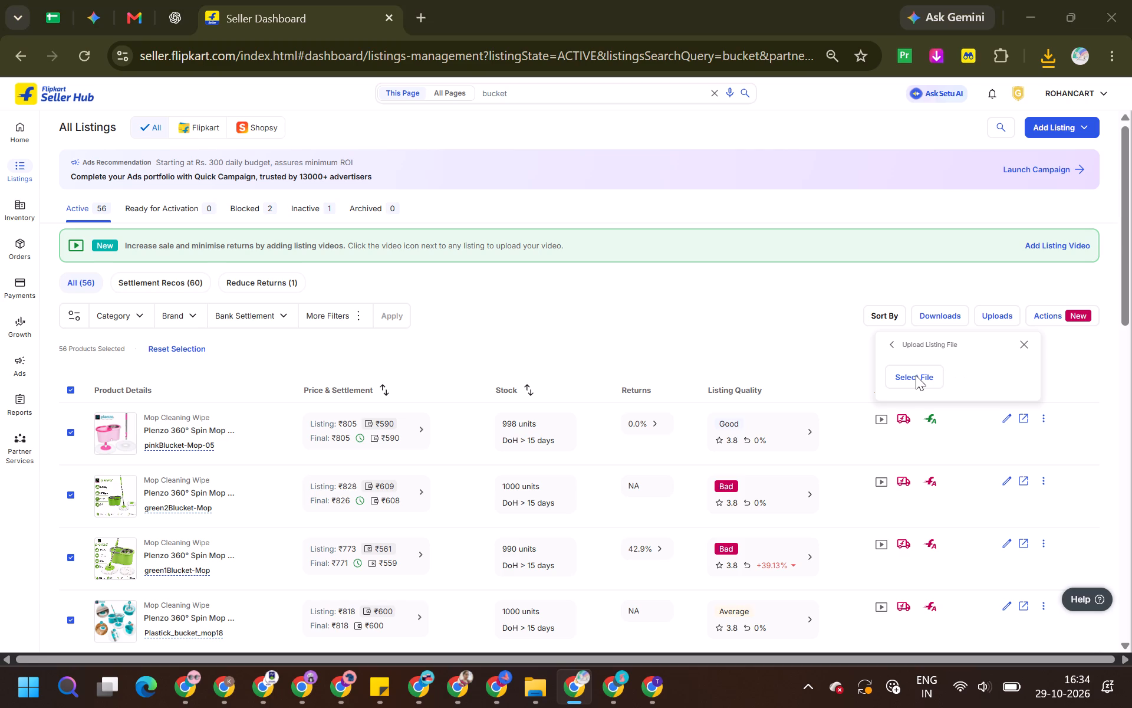
{"action": "left_click", "coordinate": [522, 205]}
{"action": "triple_click", "coordinate": [495, 204]}
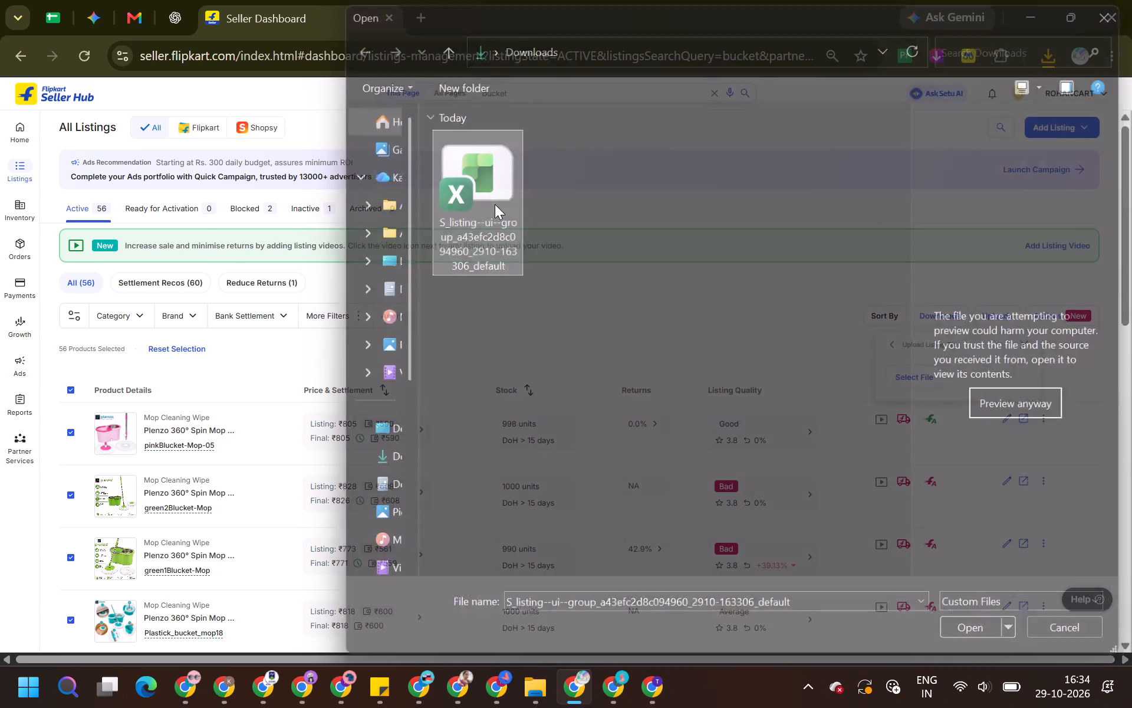
{"action": "left_click", "coordinate": [1008, 314]}
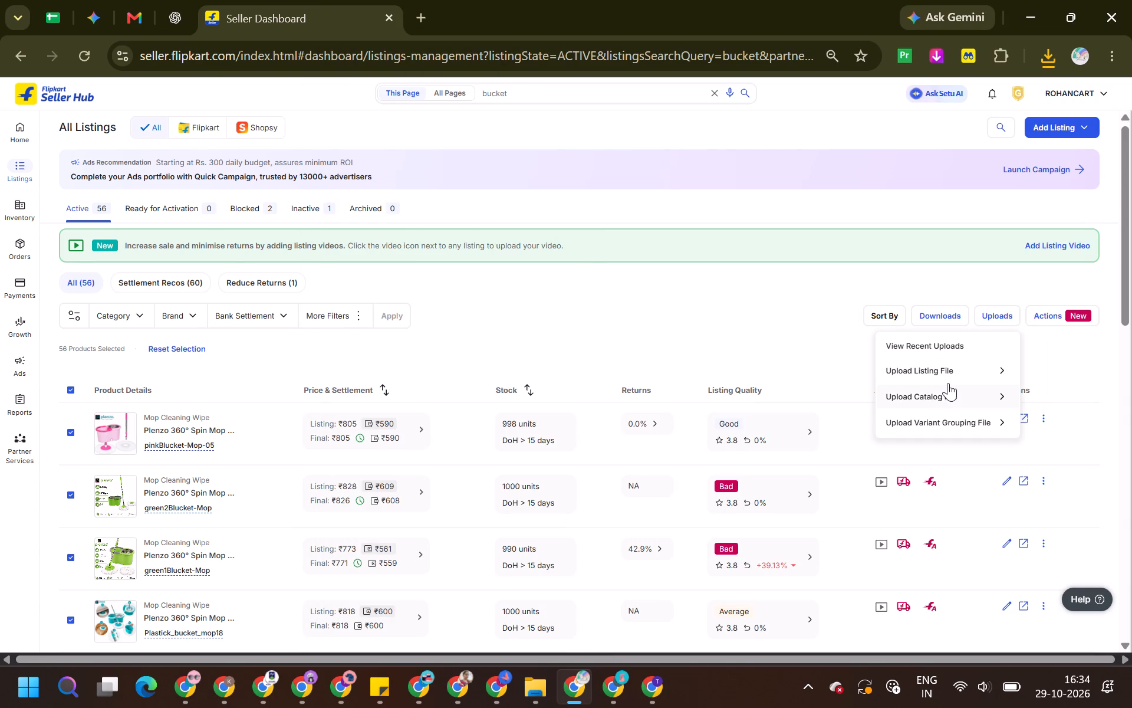
{"action": "left_click", "coordinate": [945, 371]}
{"action": "left_click", "coordinate": [907, 368]}
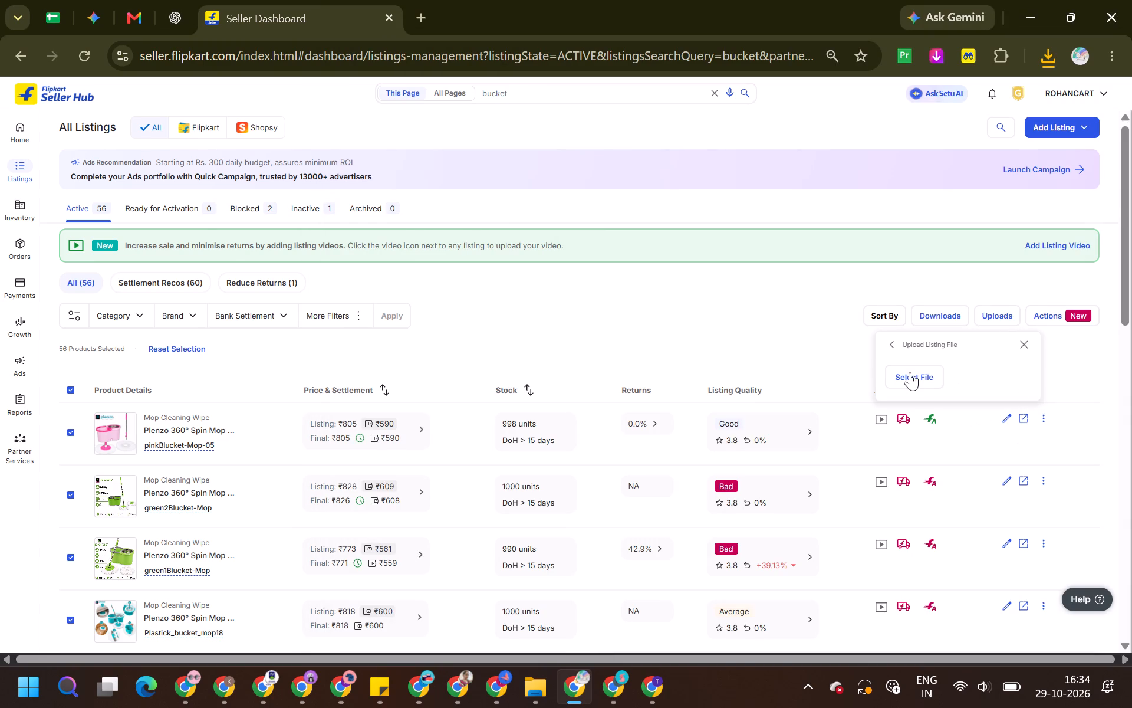
{"action": "left_click", "coordinate": [910, 372]}
{"action": "double_click", "coordinate": [492, 192]}
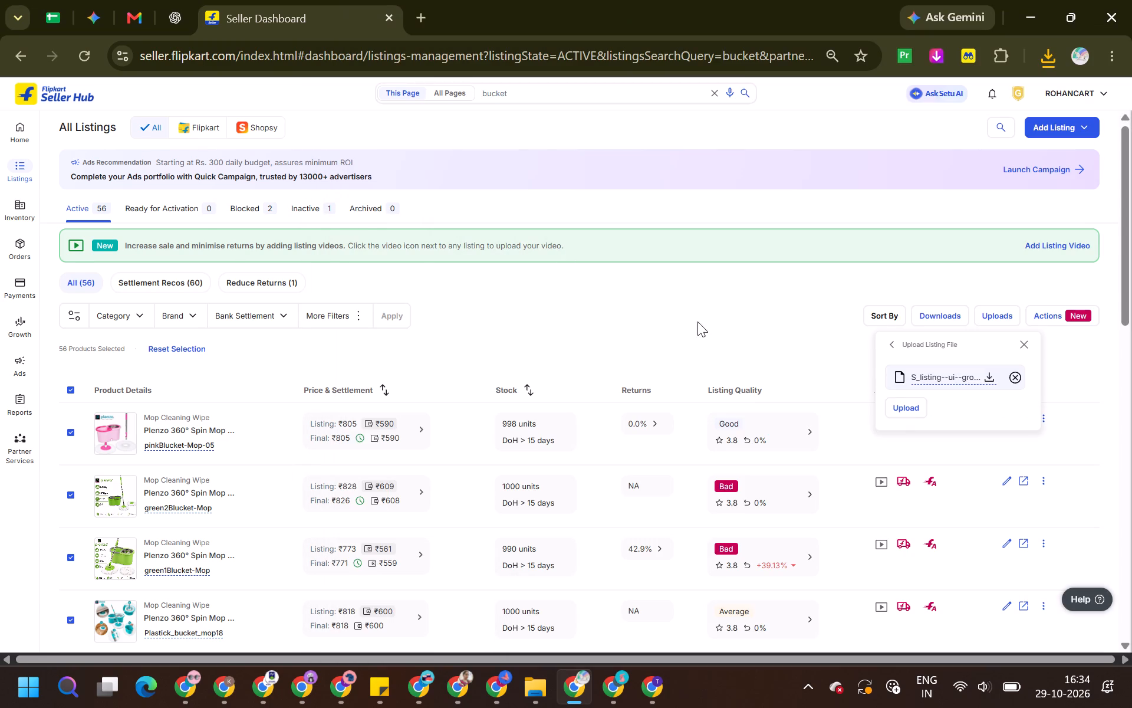
{"action": "left_click", "coordinate": [905, 417]}
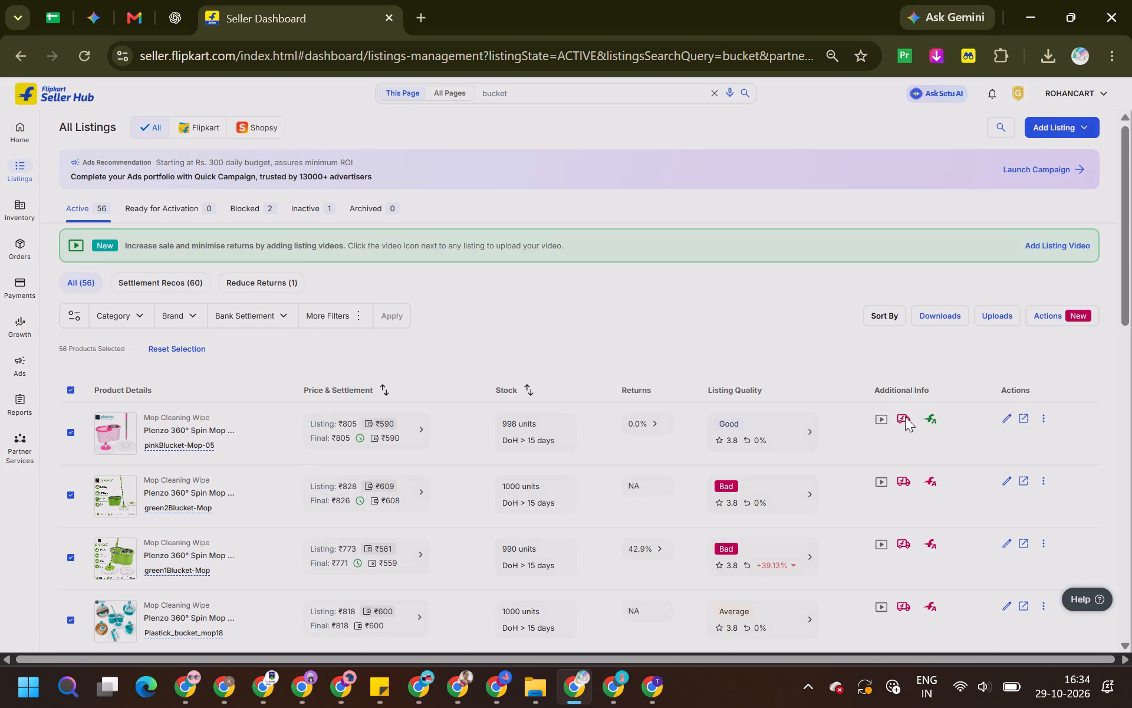
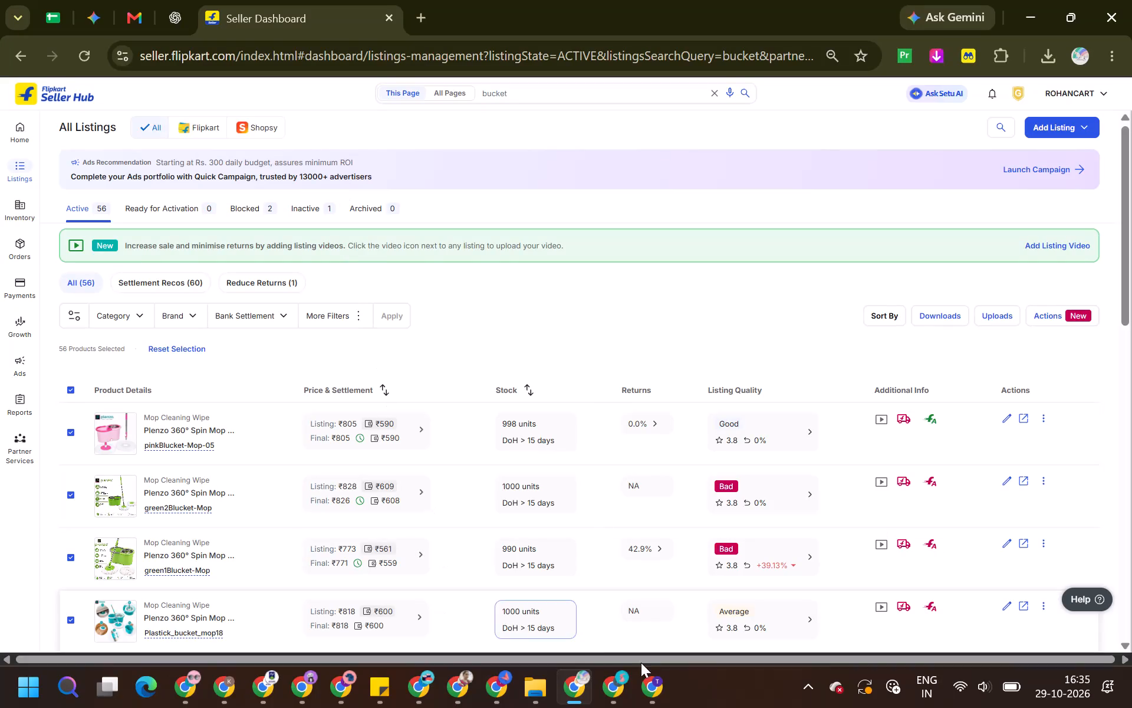
Switch to the SwarnimEnterprise seller account, open its My Listings page, and close the extra Seller Dashboard home tab.
{"action": "left_click", "coordinate": [614, 683]}
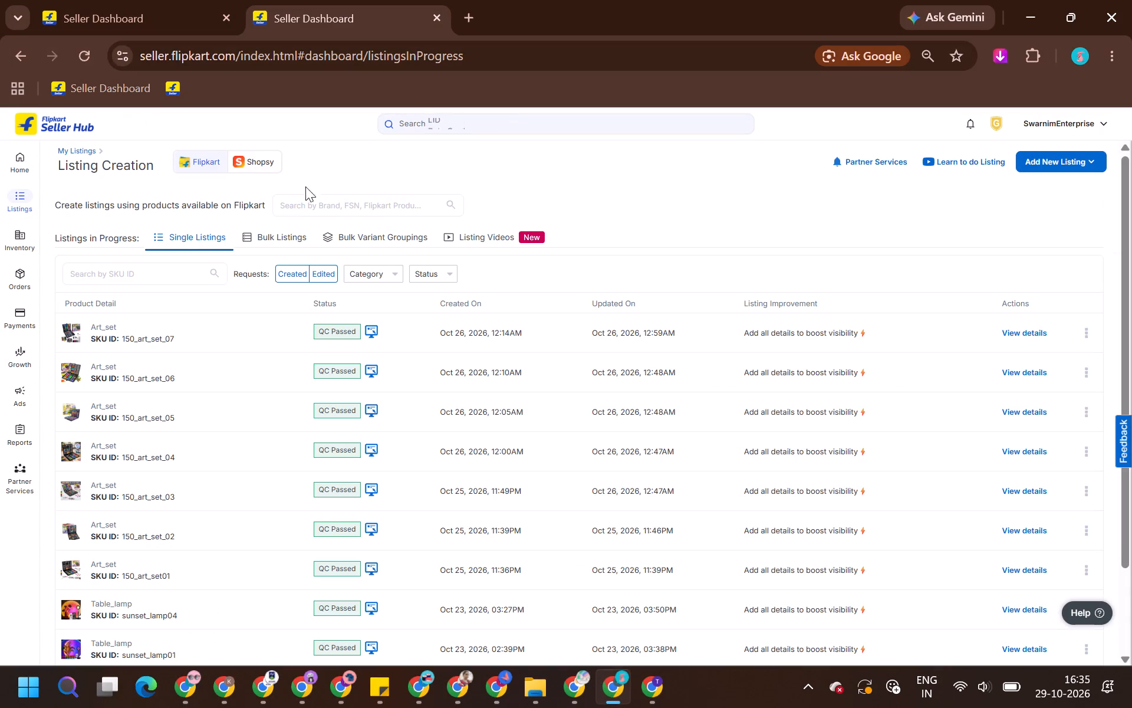
{"action": "left_click", "coordinate": [27, 198]}
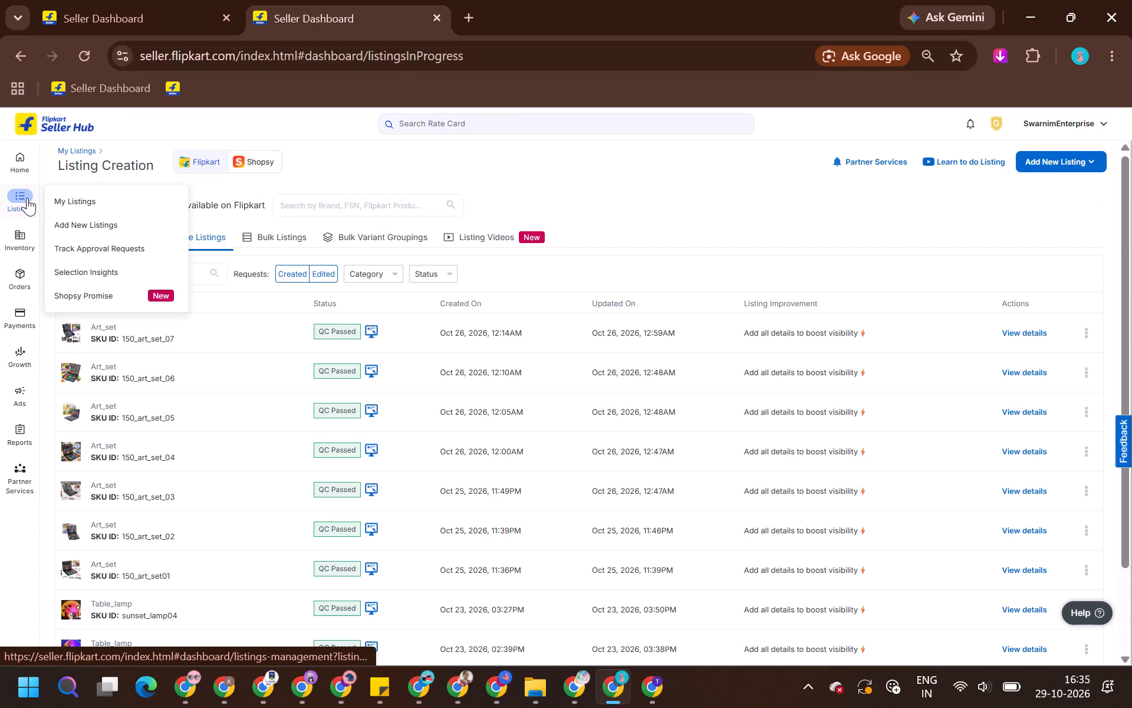
{"action": "left_click", "coordinate": [179, 0]}
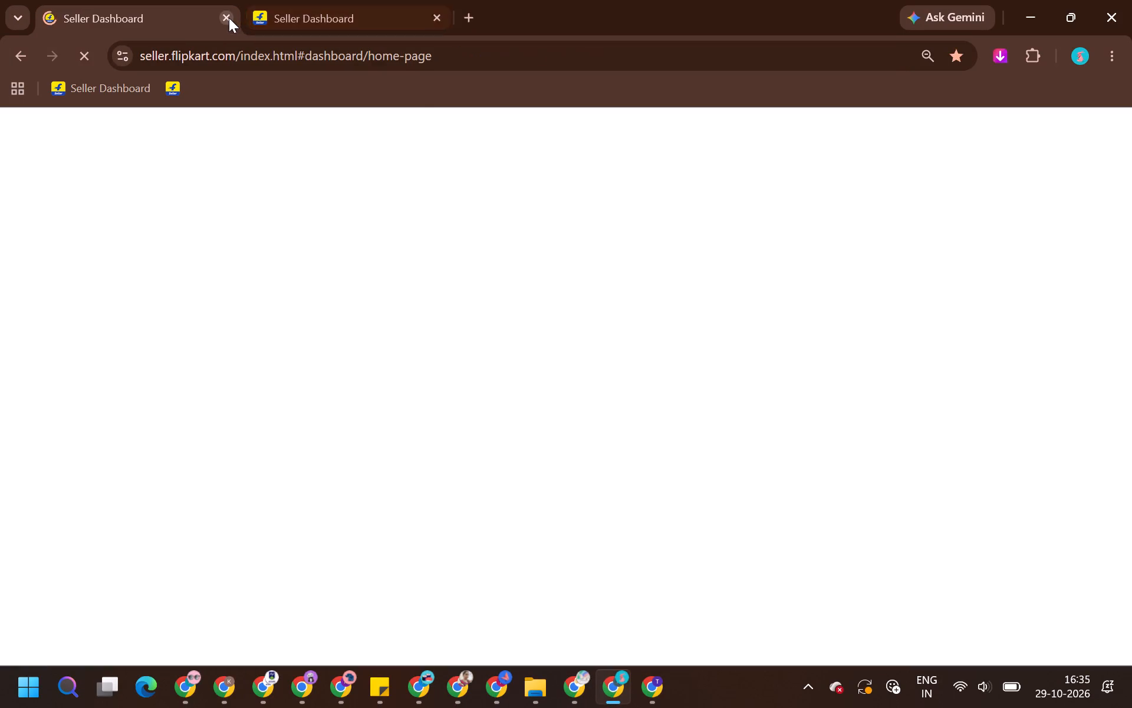
{"action": "left_click", "coordinate": [229, 18]}
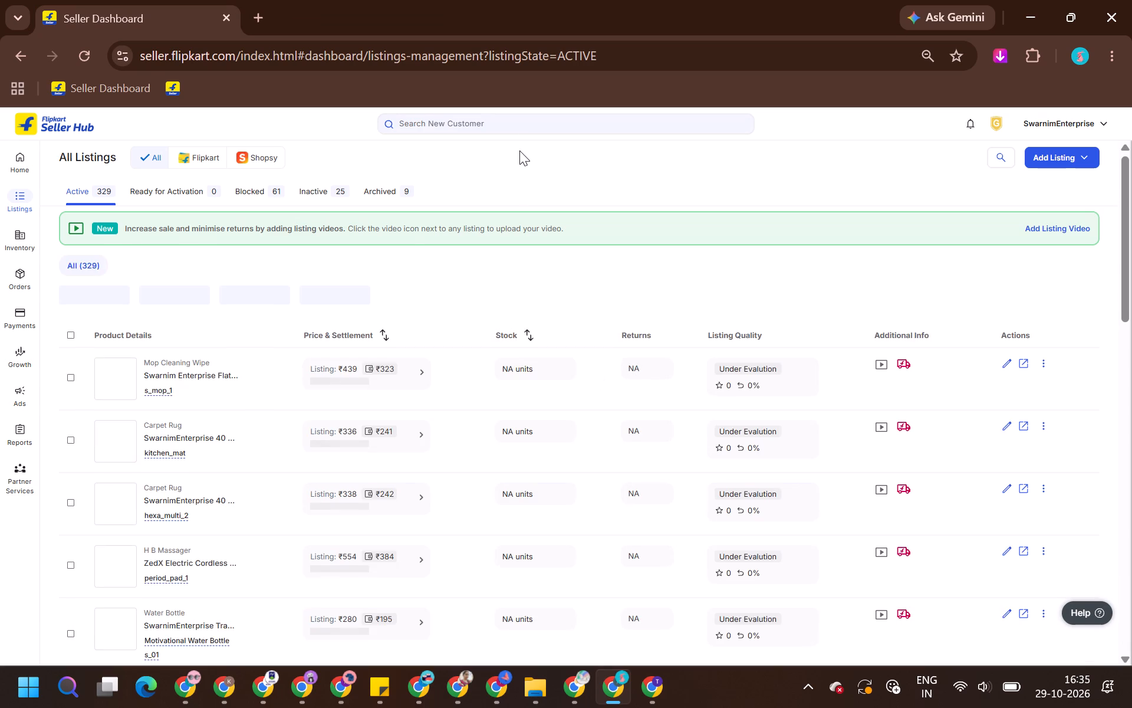
Filter SwarnimEnterprise's active listings to the Mop Cleaning Wipe category and look through their prices, settlements and stock.
{"action": "left_click", "coordinate": [523, 129]}
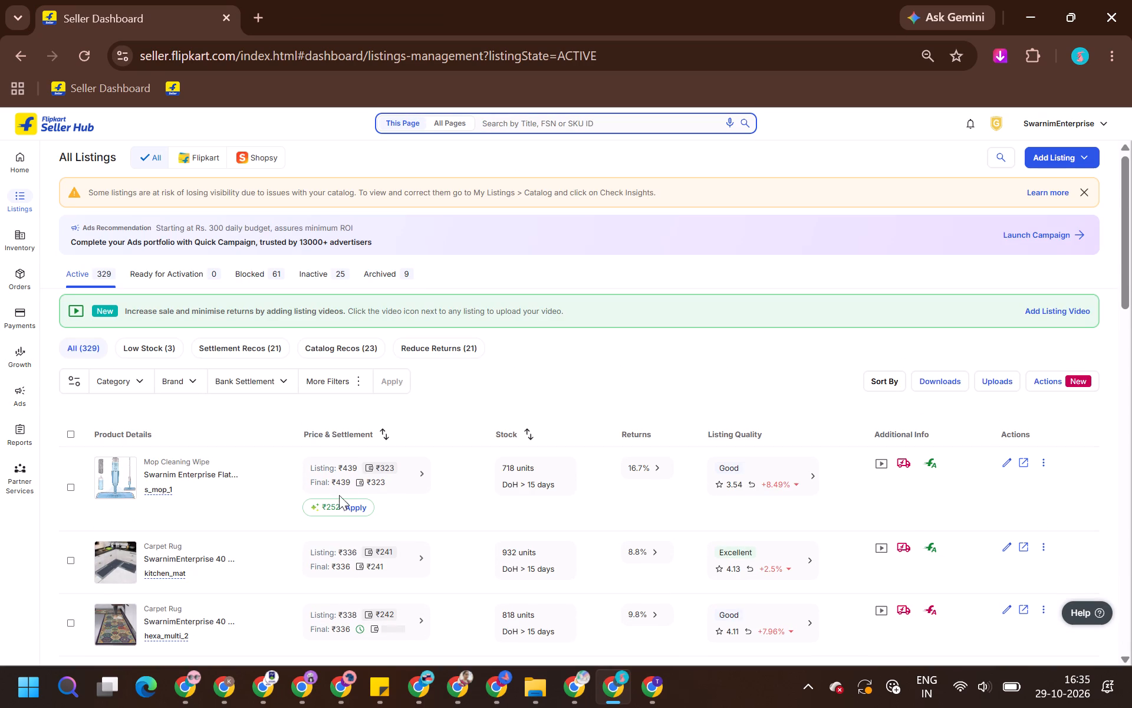
{"action": "left_click", "coordinate": [147, 388]}
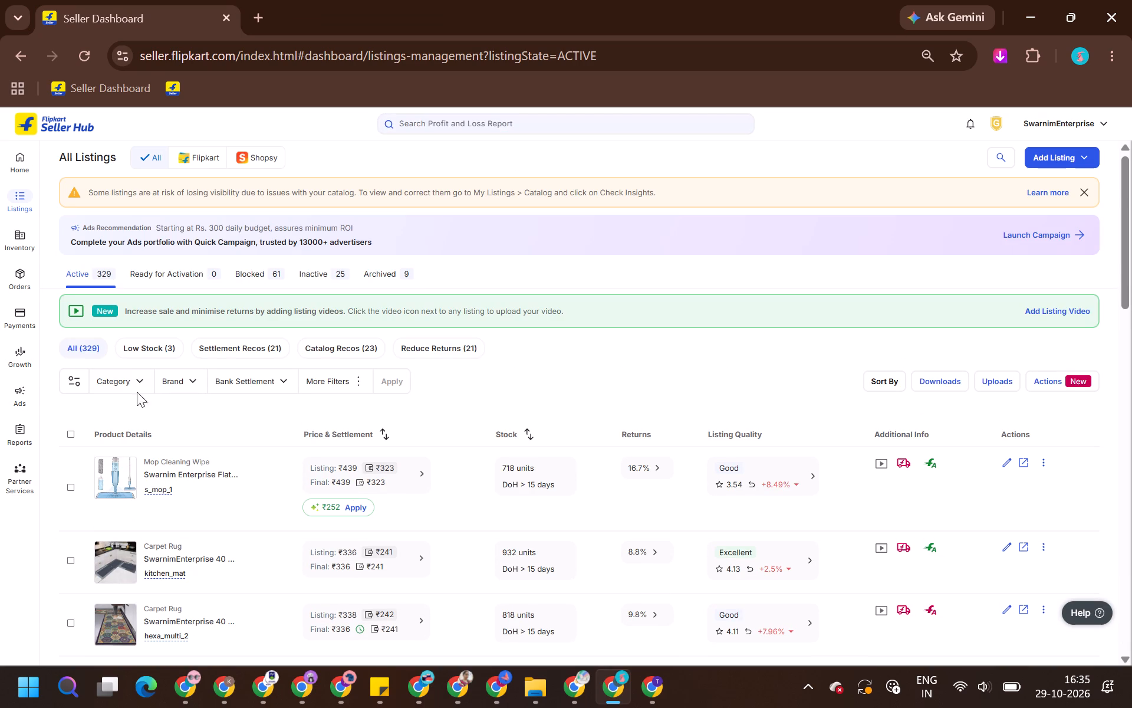
{"action": "left_click", "coordinate": [137, 386]}
{"action": "scroll", "coordinate": [162, 563], "scroll_direction": "down", "scroll_amount": 3}
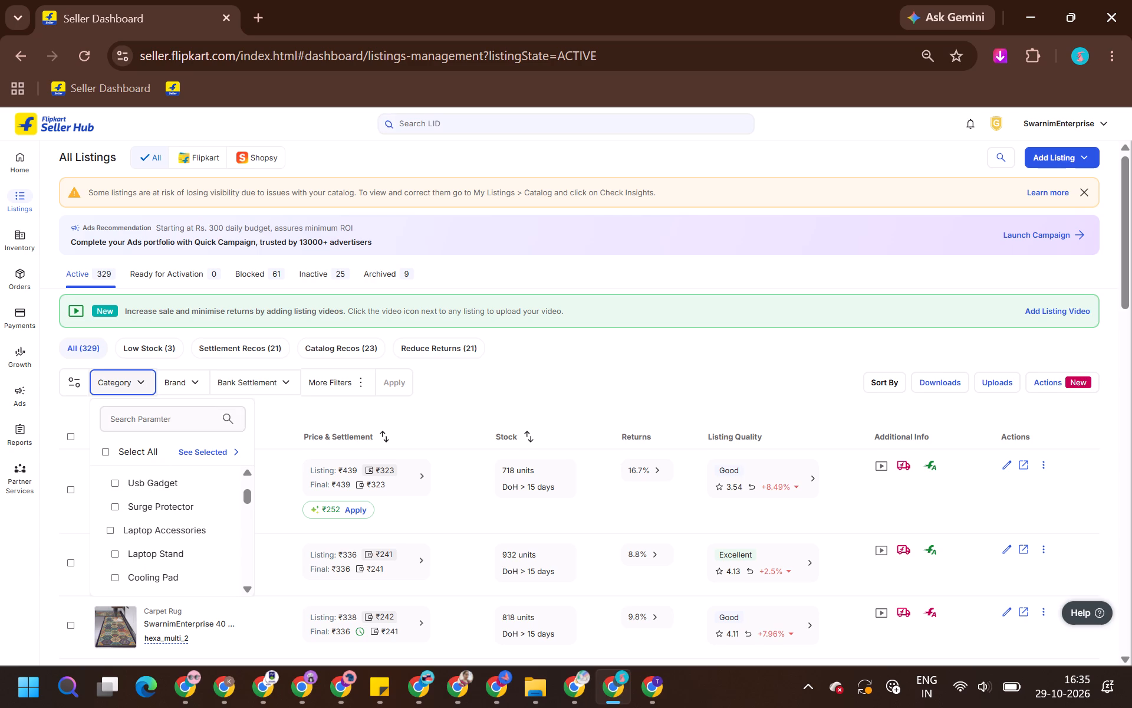
{"action": "left_click", "coordinate": [170, 415]}
{"action": "type", "text": "mo"}
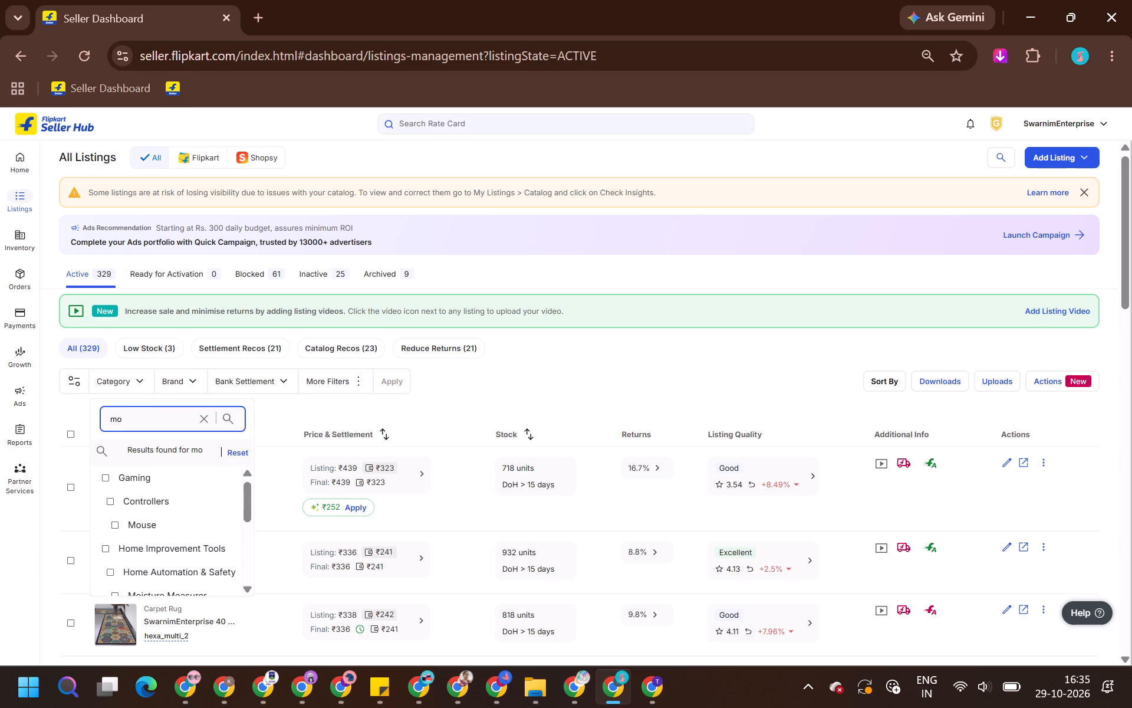
{"action": "key", "text": "p"}
{"action": "left_click", "coordinate": [190, 529]}
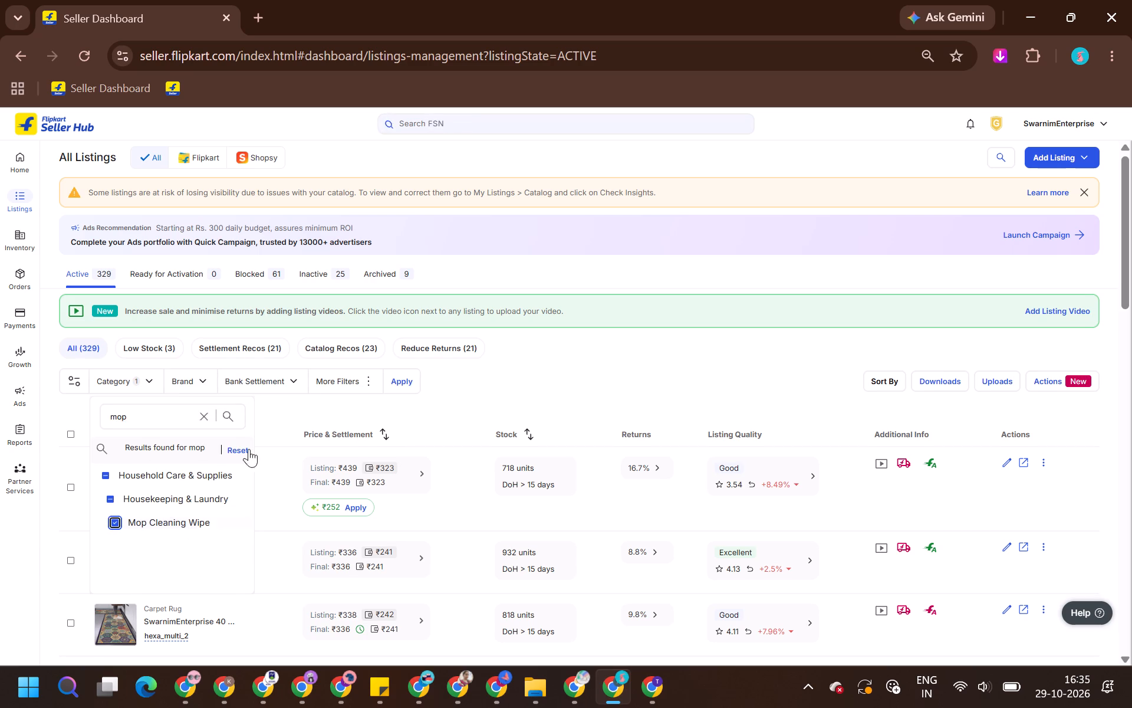
{"action": "left_click", "coordinate": [402, 366]}
{"action": "left_click", "coordinate": [407, 382]}
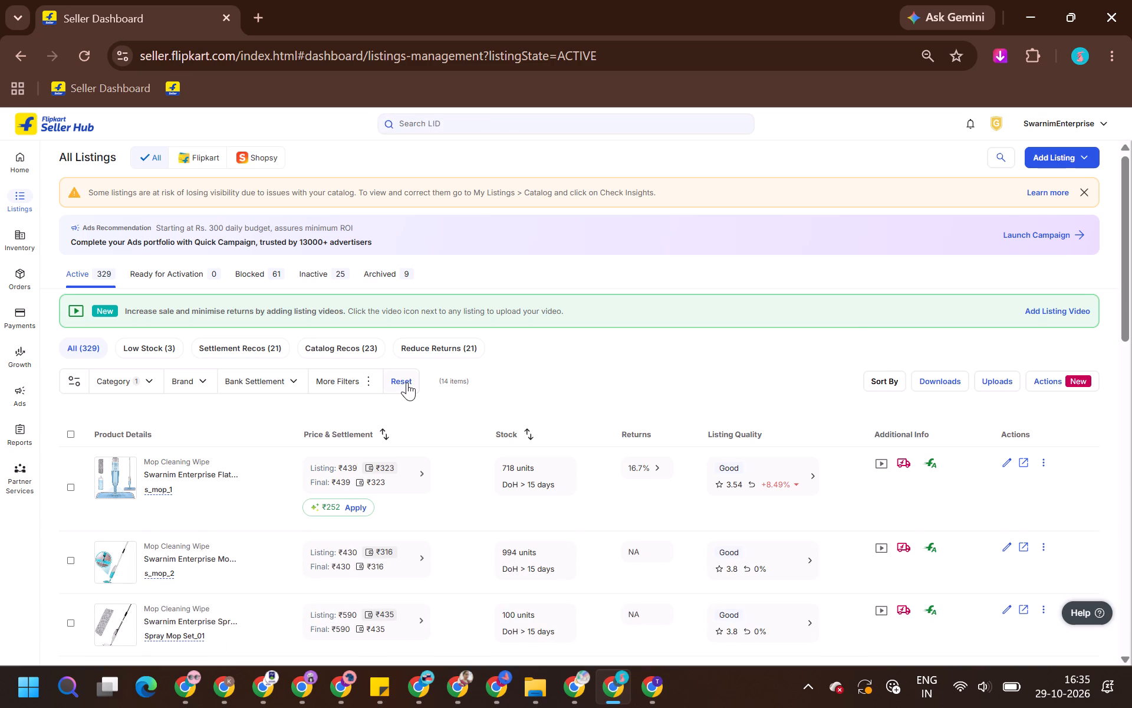
{"action": "scroll", "coordinate": [406, 395], "scroll_direction": "down", "scroll_amount": 5}
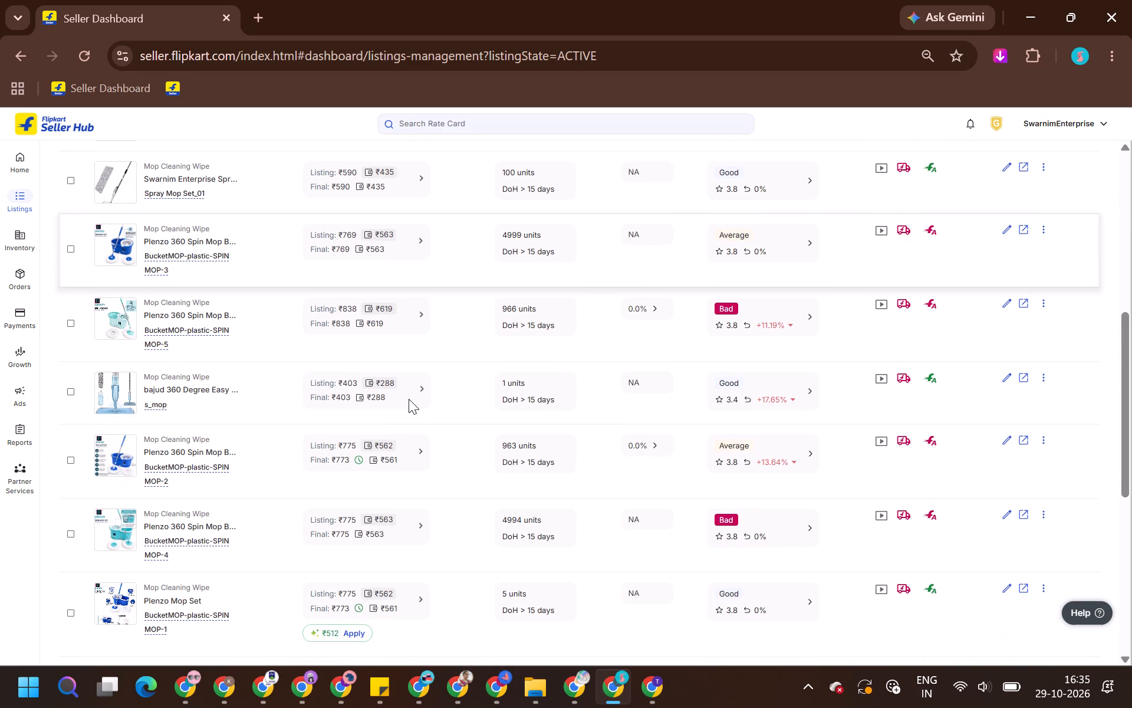
{"action": "scroll", "coordinate": [409, 399], "scroll_direction": "up", "scroll_amount": 4}
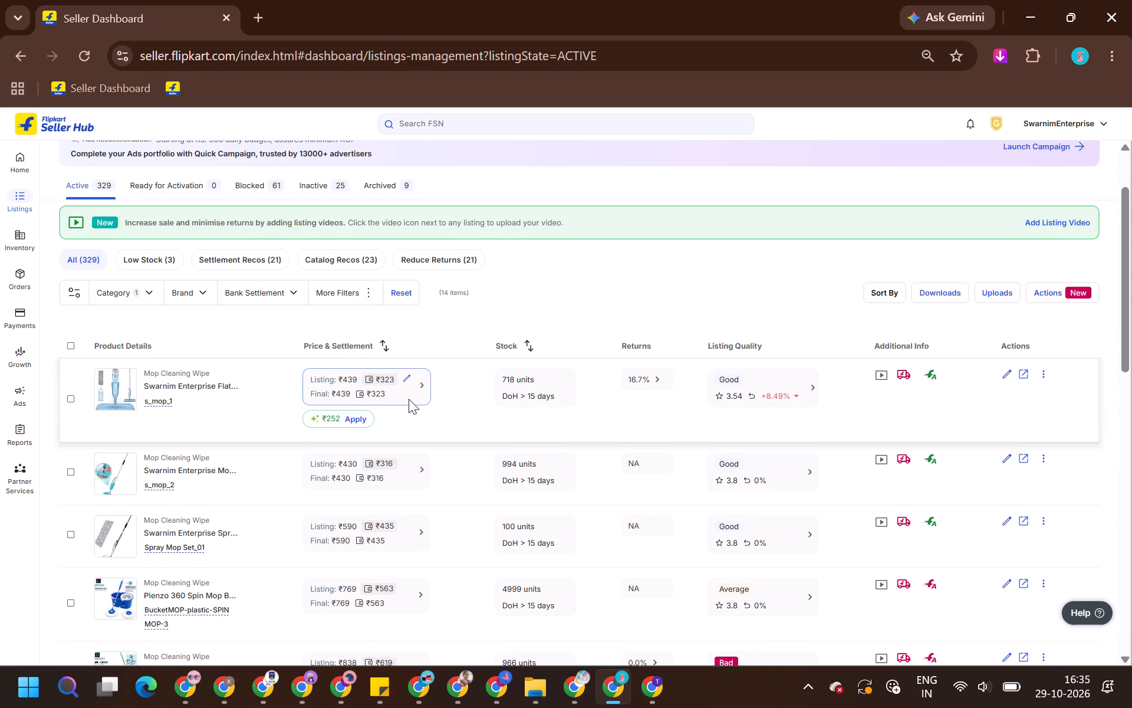
{"action": "scroll", "coordinate": [409, 399], "scroll_direction": "down", "scroll_amount": 4}
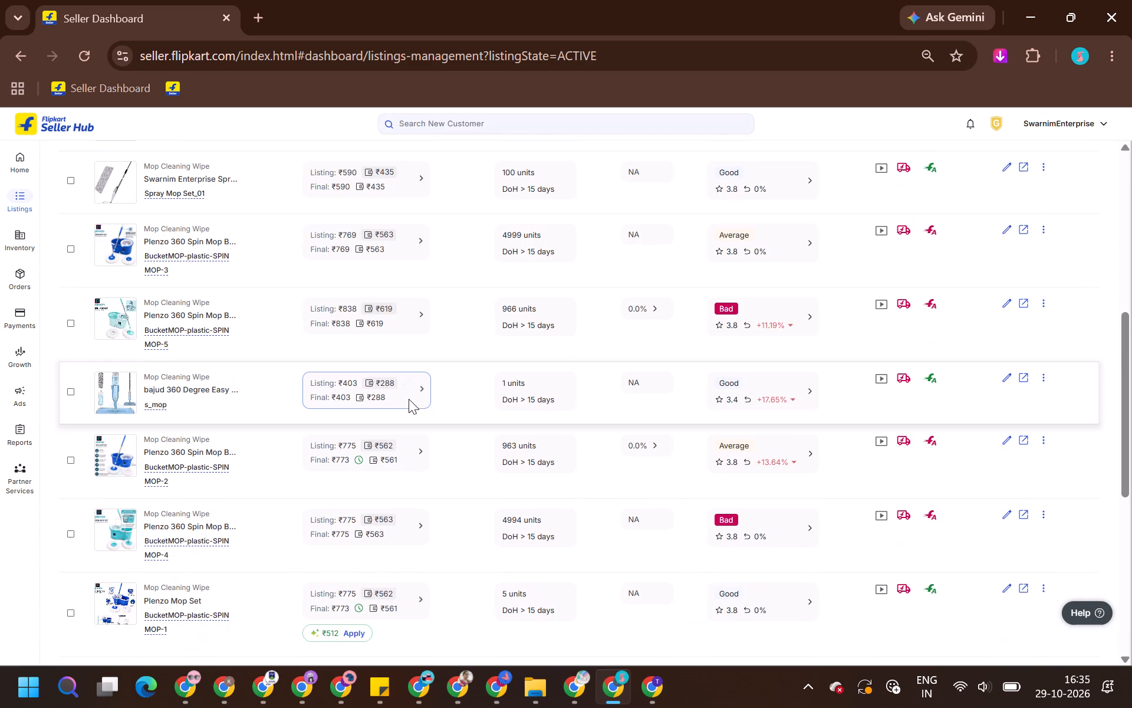
{"action": "scroll", "coordinate": [409, 399], "scroll_direction": "up", "scroll_amount": 7}
Return to ROHANCART's active bucket listings and reload the page to check the stock.
{"action": "left_click", "coordinate": [574, 692]}
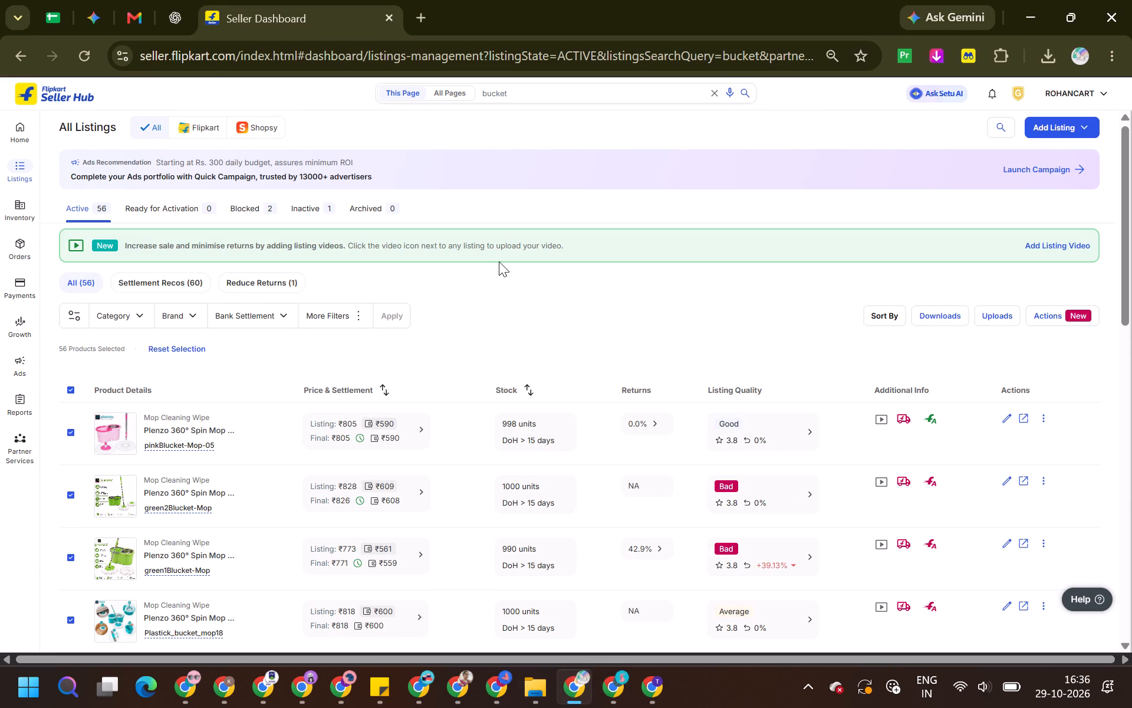
{"action": "left_click", "coordinate": [90, 56]}
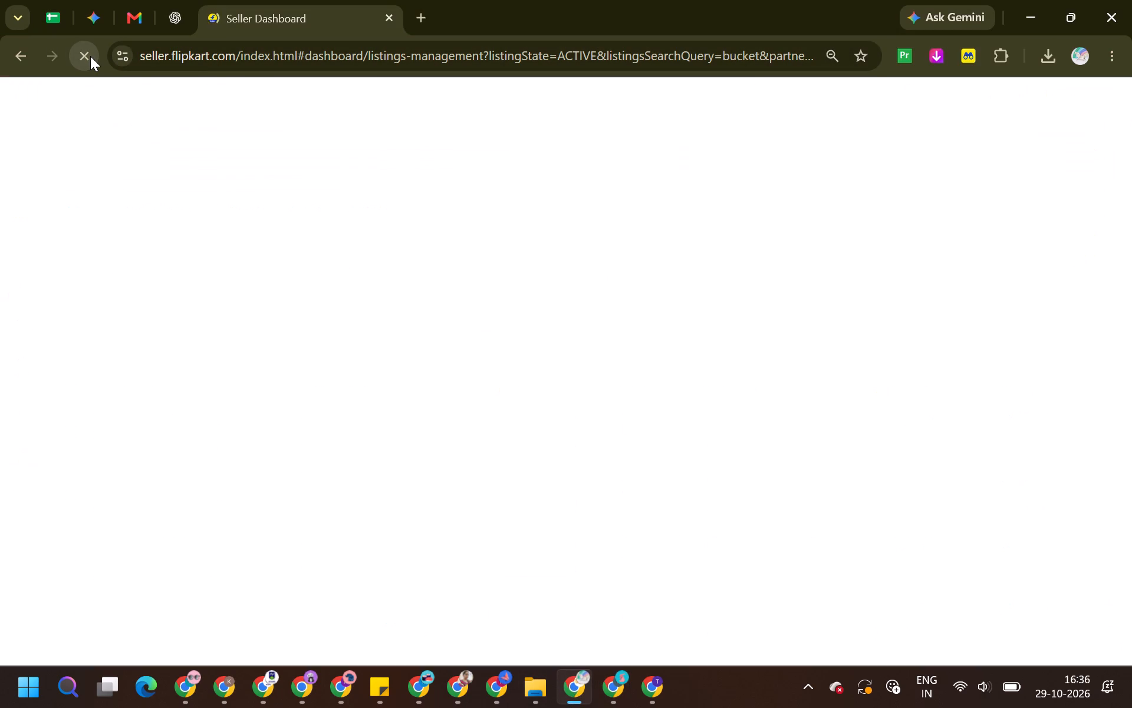
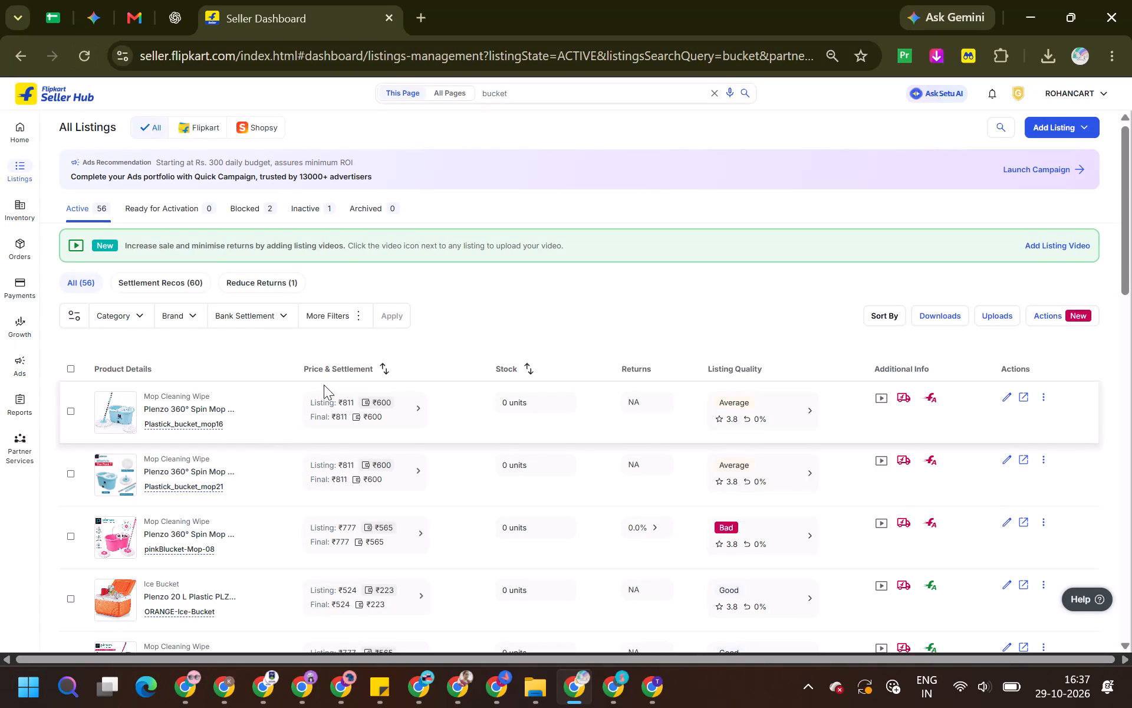
Look through the stock of ROHANCART's active bucket listings down to the end of the first page.
{"action": "scroll", "coordinate": [383, 411], "scroll_direction": "down", "scroll_amount": 4}
{"action": "scroll", "coordinate": [455, 414], "scroll_direction": "down", "scroll_amount": 17}
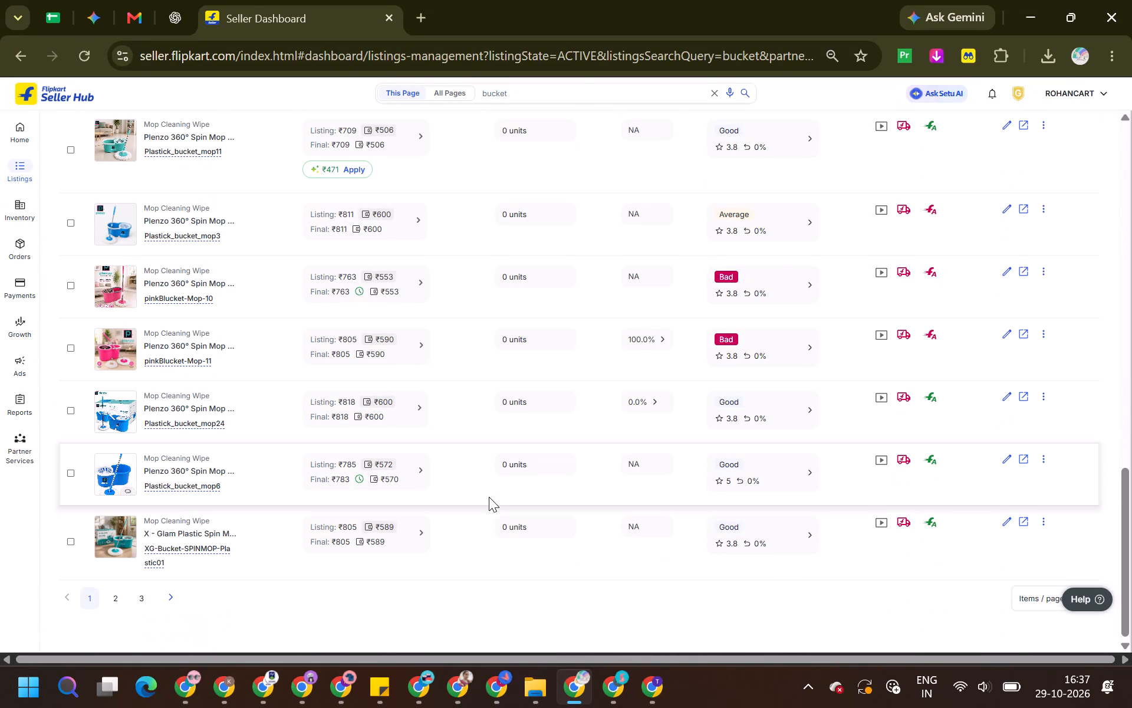
{"action": "scroll", "coordinate": [489, 497], "scroll_direction": "down", "scroll_amount": 3}
Switch to the SwarnimEnterprise seller account and search its active listings for "bucket".
{"action": "left_click", "coordinate": [607, 697]}
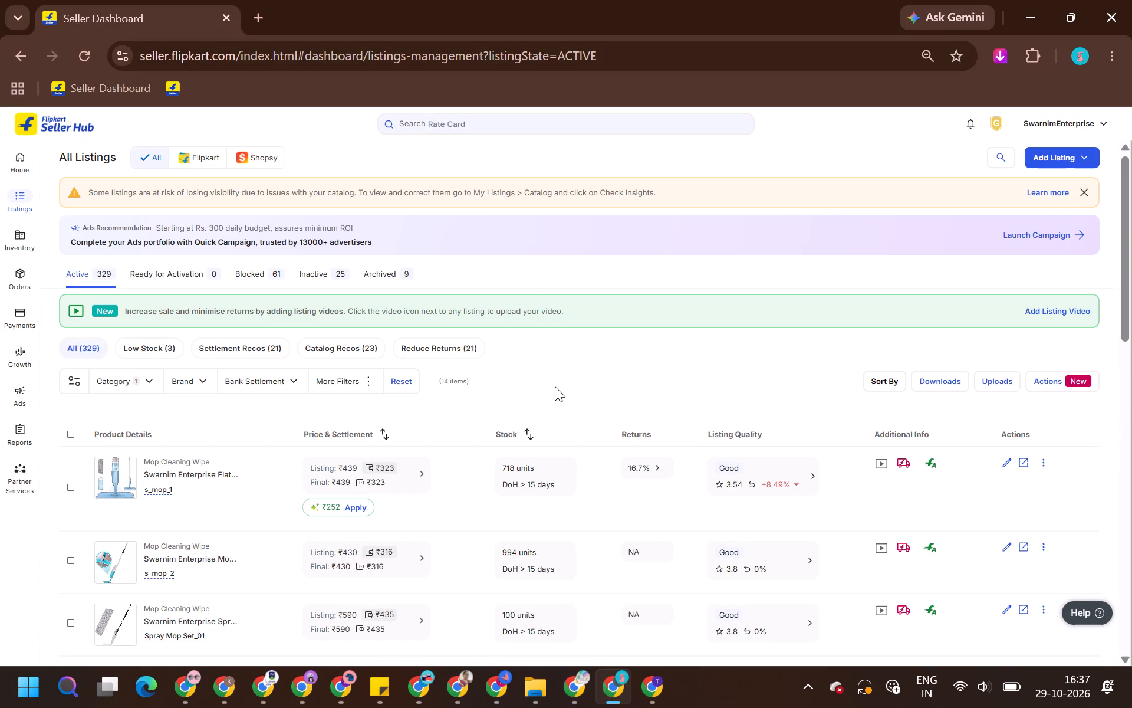
{"action": "left_click", "coordinate": [542, 131]}
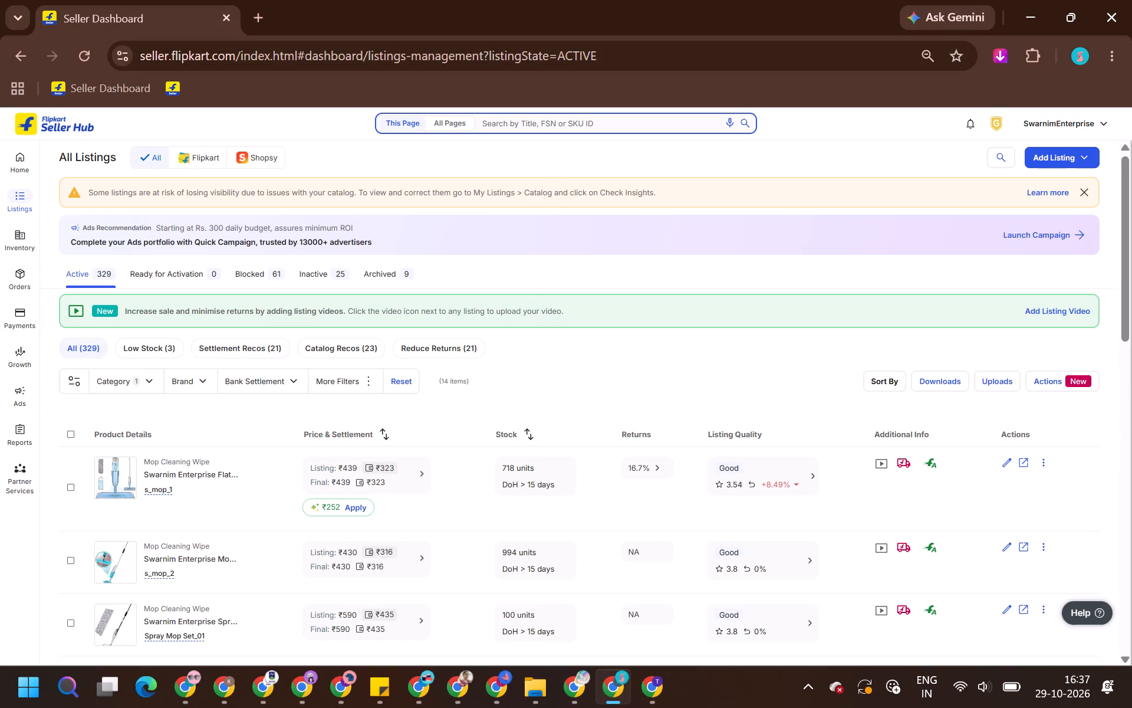
{"action": "type", "text": "buk"}
{"action": "key", "text": "BackSpace"}
{"action": "type", "text": "ck"}
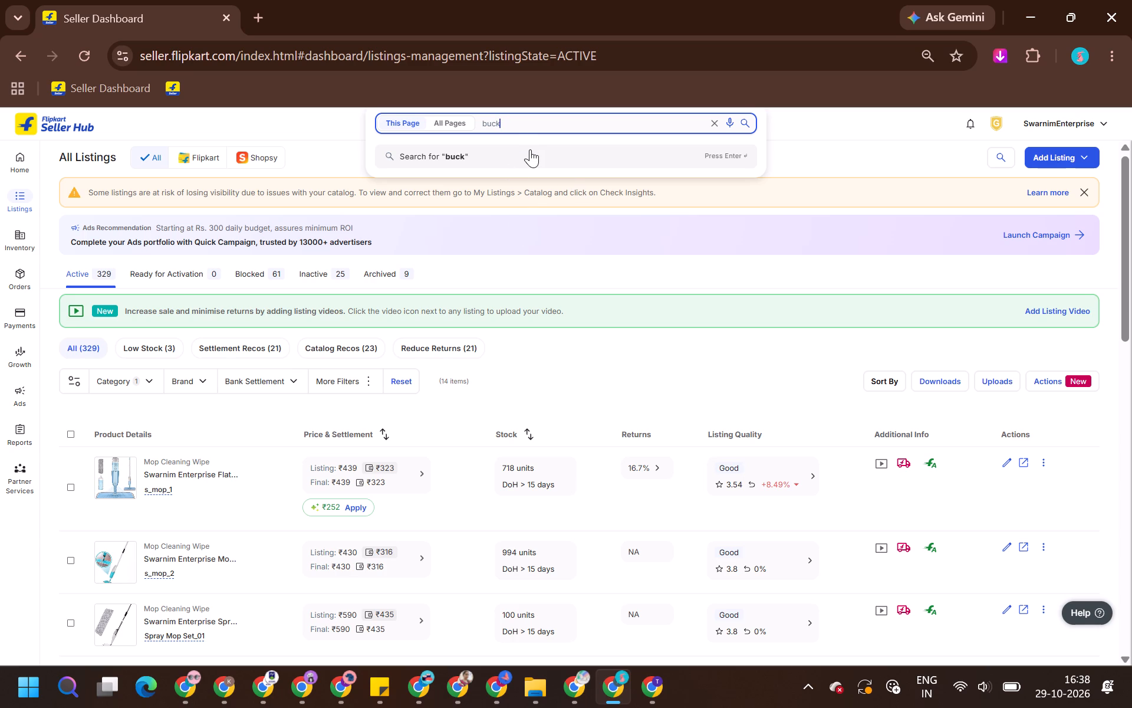
{"action": "scroll", "coordinate": [544, 247], "scroll_direction": "down", "scroll_amount": 1}
{"action": "left_click", "coordinate": [544, 247]}
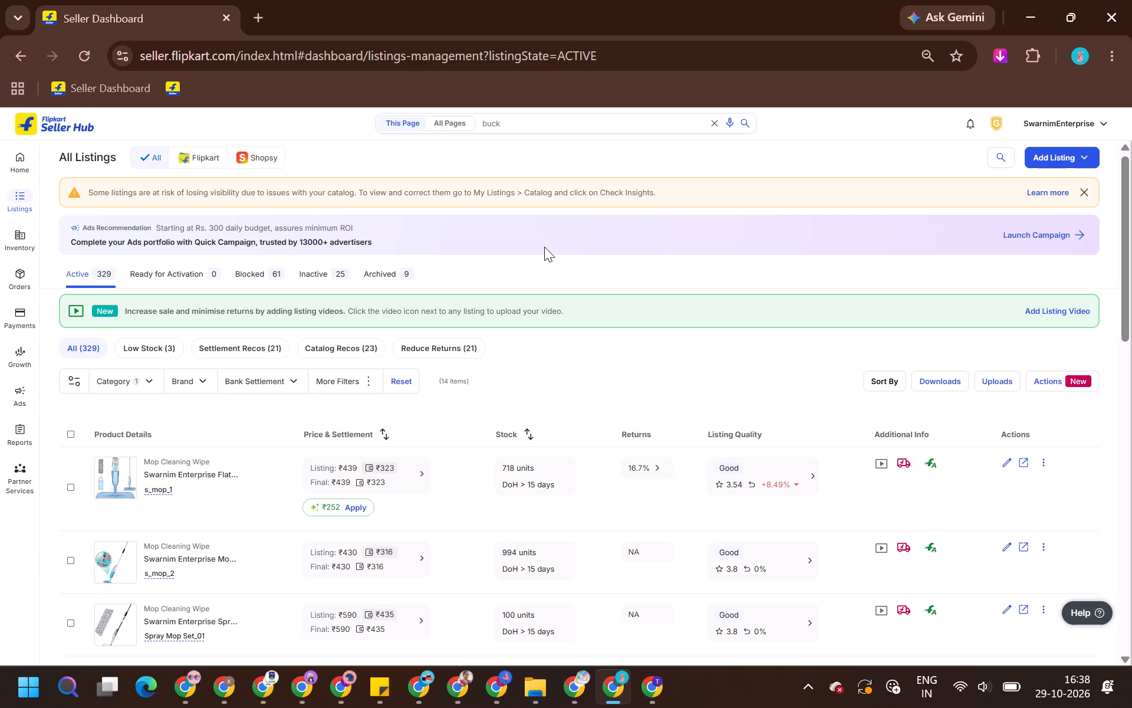
{"action": "scroll", "coordinate": [544, 247], "scroll_direction": "down", "scroll_amount": 10}
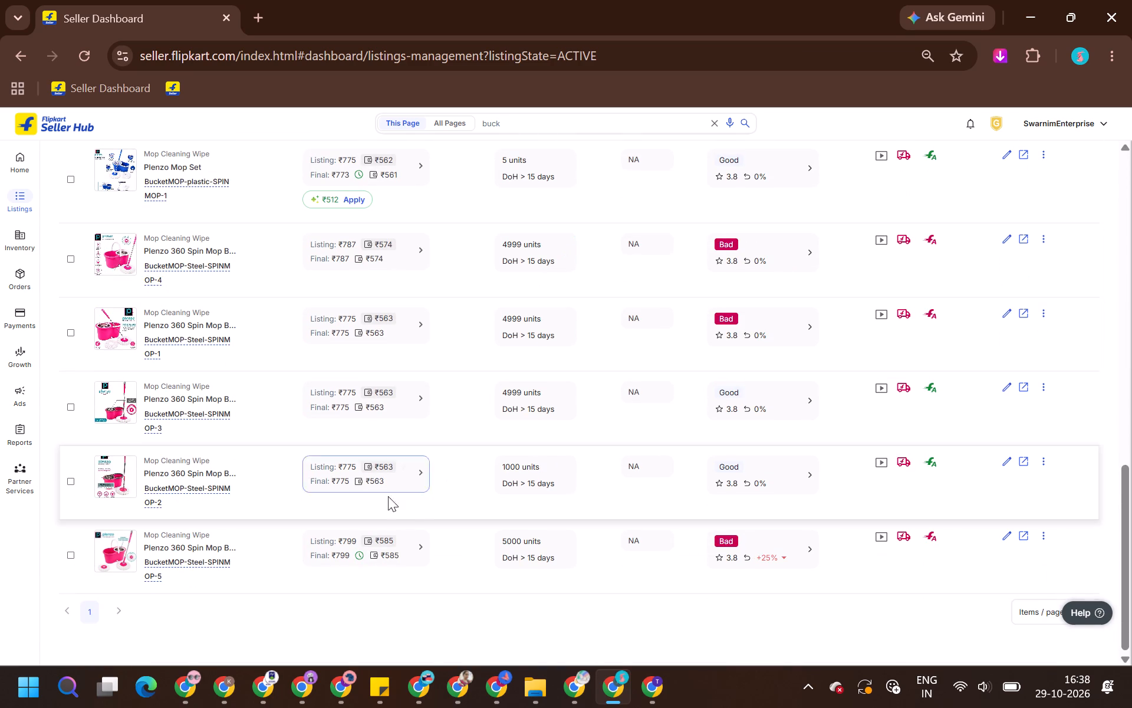
{"action": "left_click", "coordinate": [524, 126]}
{"action": "type", "text": "et"}
{"action": "key", "text": "Return"}
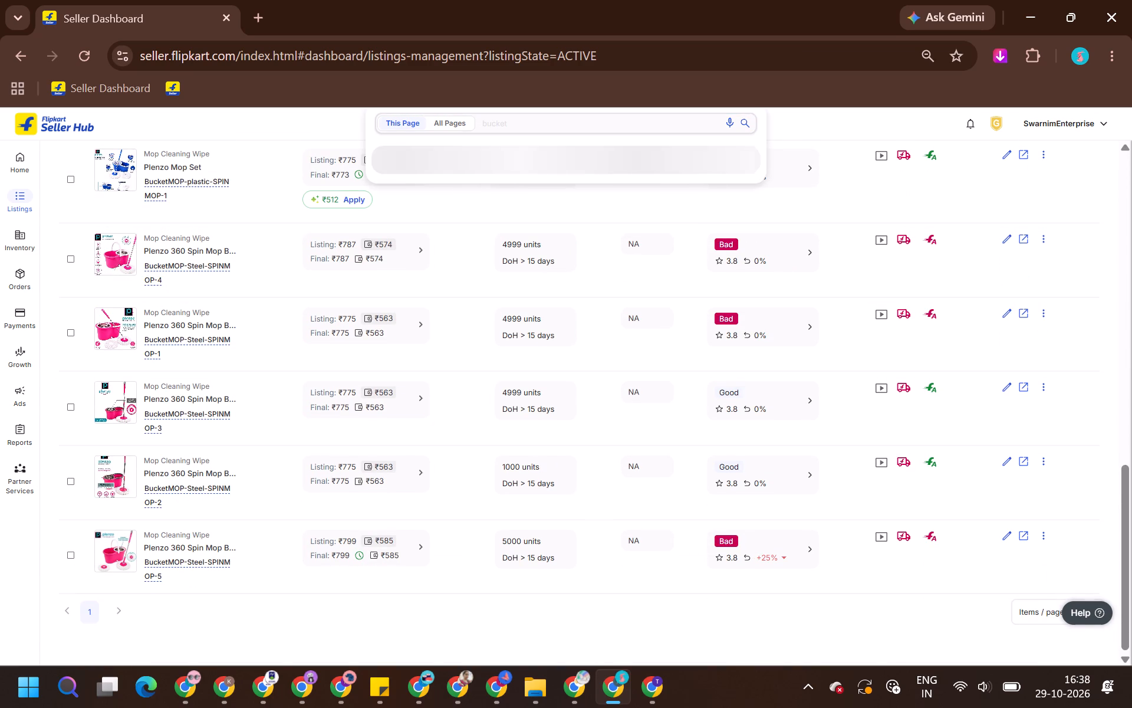